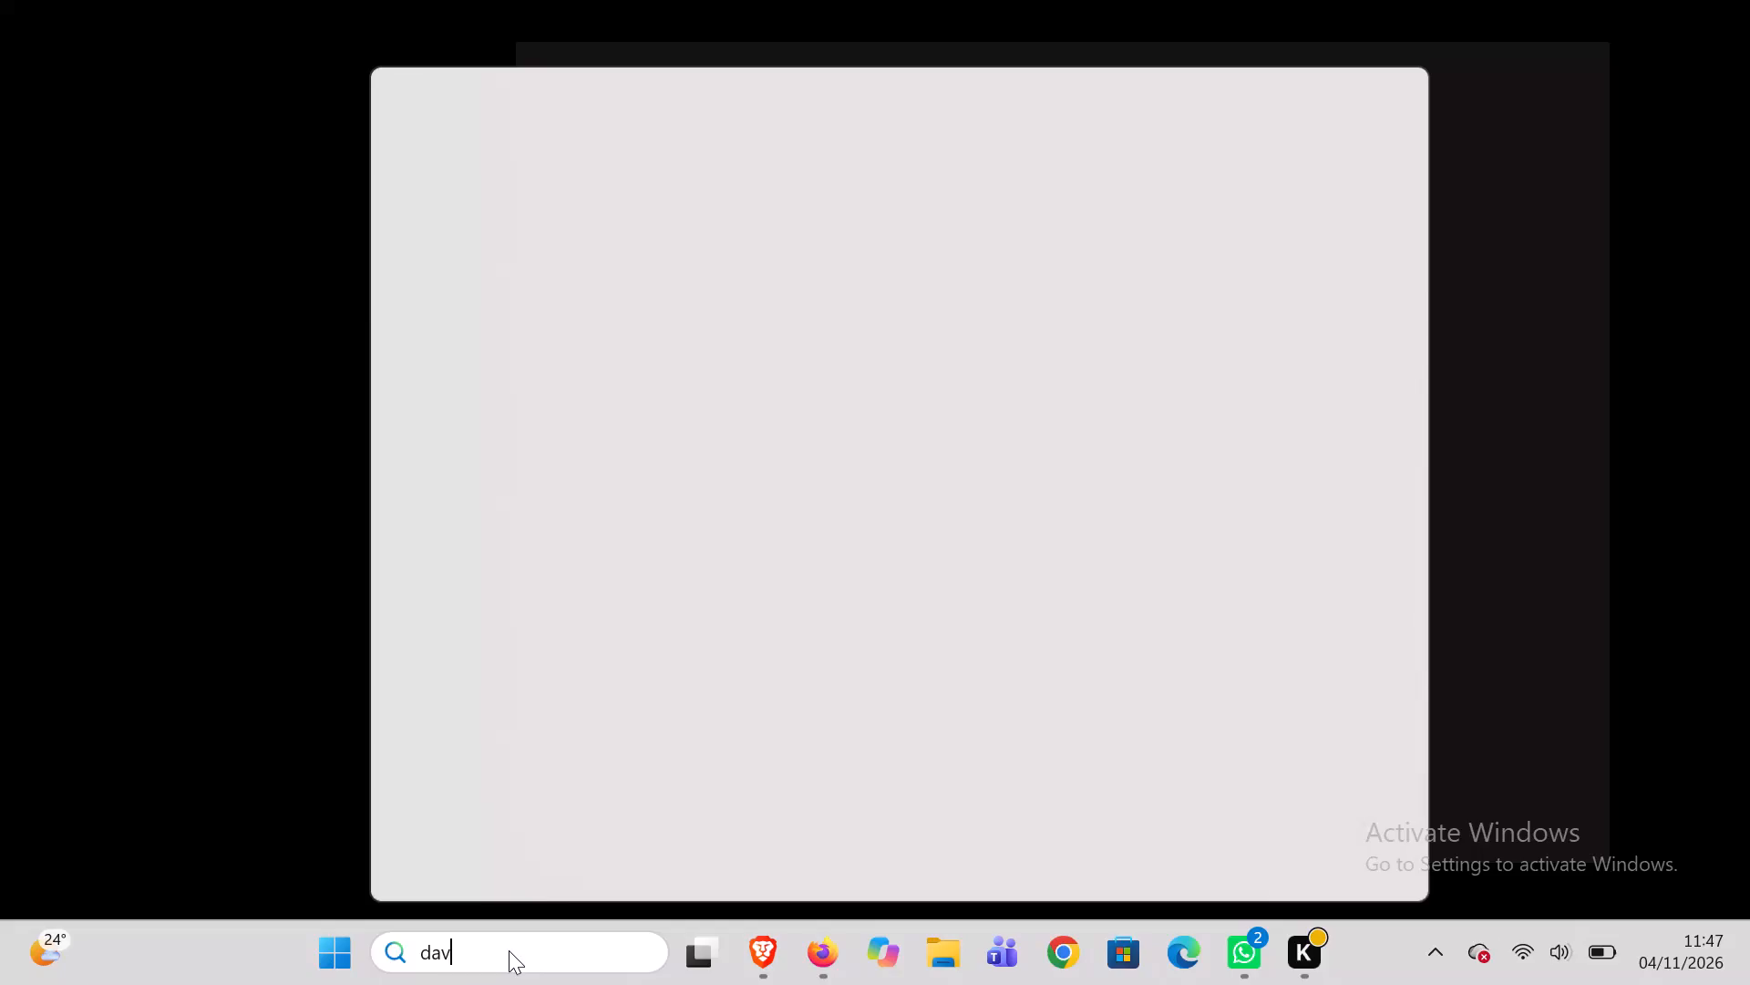
Find DaVinci Resolve through the system search and launch it.
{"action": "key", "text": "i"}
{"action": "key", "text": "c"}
{"action": "key", "text": "BackSpace"}
{"action": "key", "text": "Return"}
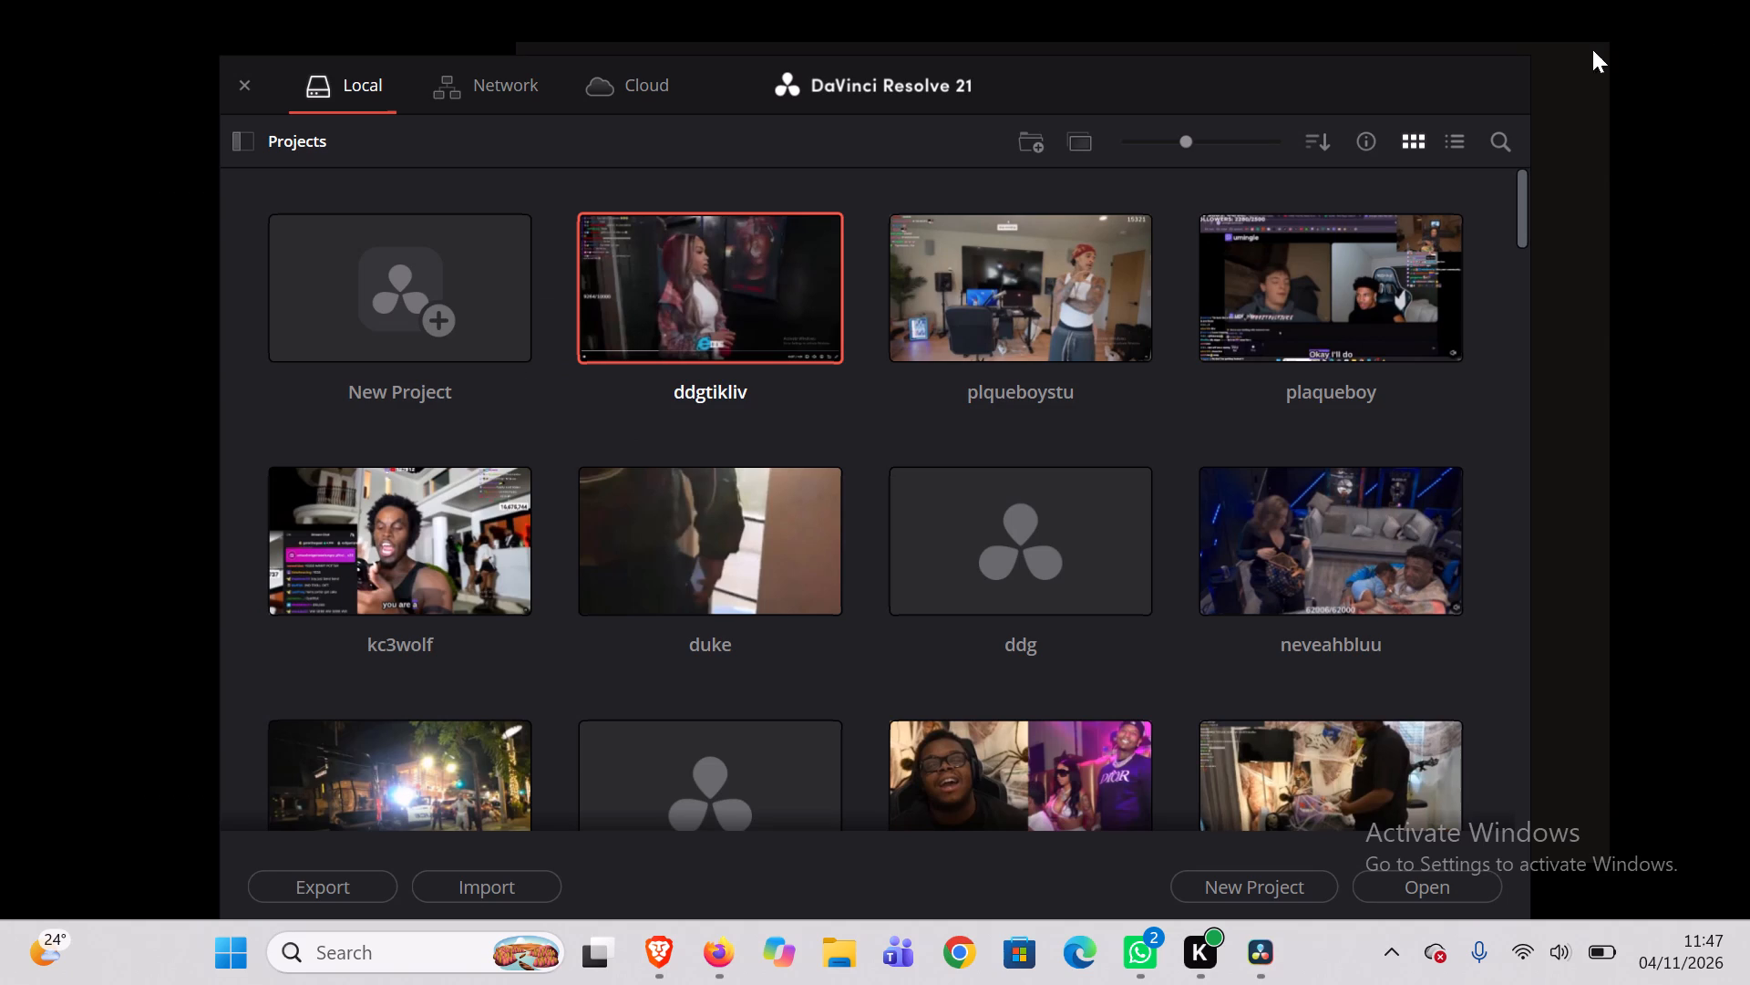
Create a new local project named jasondeween, keeping the default media location.
{"action": "left_click", "coordinate": [473, 331]}
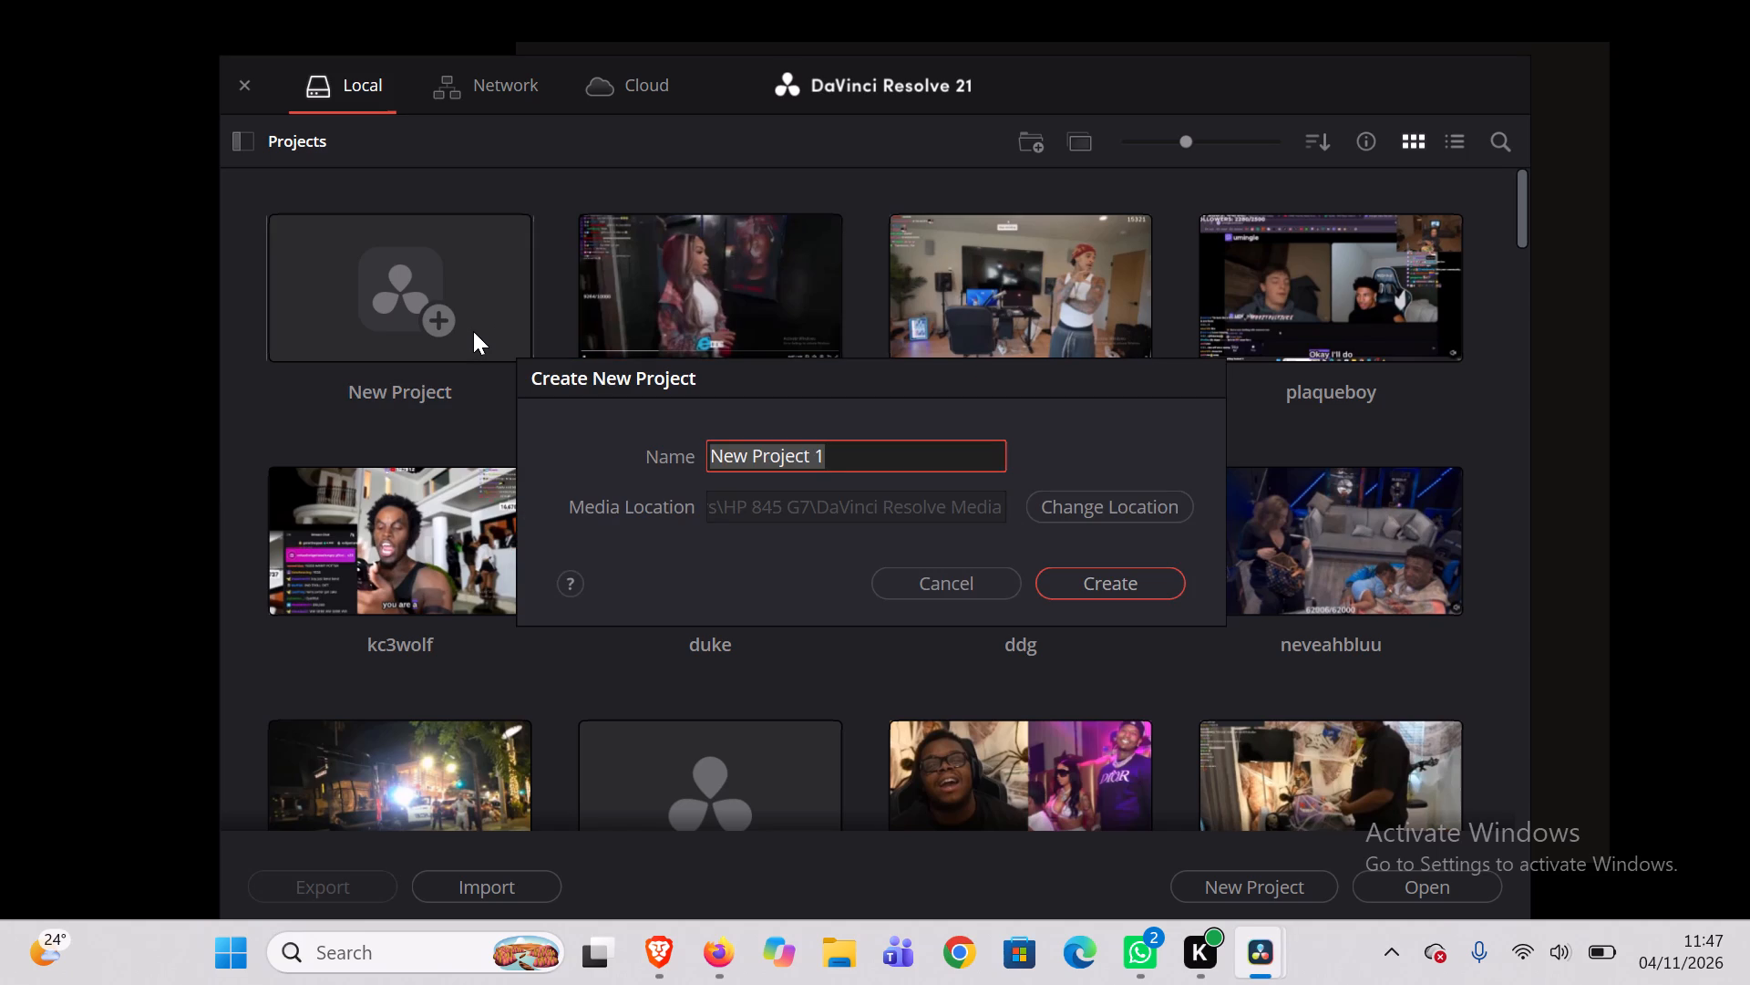
{"action": "key", "text": "BackSpace"}
{"action": "key", "text": "BackSpace"}
{"action": "key", "text": "BackSpace"}
{"action": "key", "text": "BackSpace"}
{"action": "key", "text": "BackSpace"}
{"action": "key", "text": "BackSpace"}
{"action": "key", "text": "BackSpace"}
{"action": "key", "text": "BackSpace"}
{"action": "key", "text": "BackSpace"}
{"action": "key", "text": "BackSpace"}
{"action": "key", "text": "BackSpace"}
{"action": "key", "text": "BackSpace"}
{"action": "key", "text": "BackSpace"}
{"action": "key", "text": "BackSpace"}
{"action": "key", "text": "BackSpace"}
{"action": "key", "text": "BackSpace"}
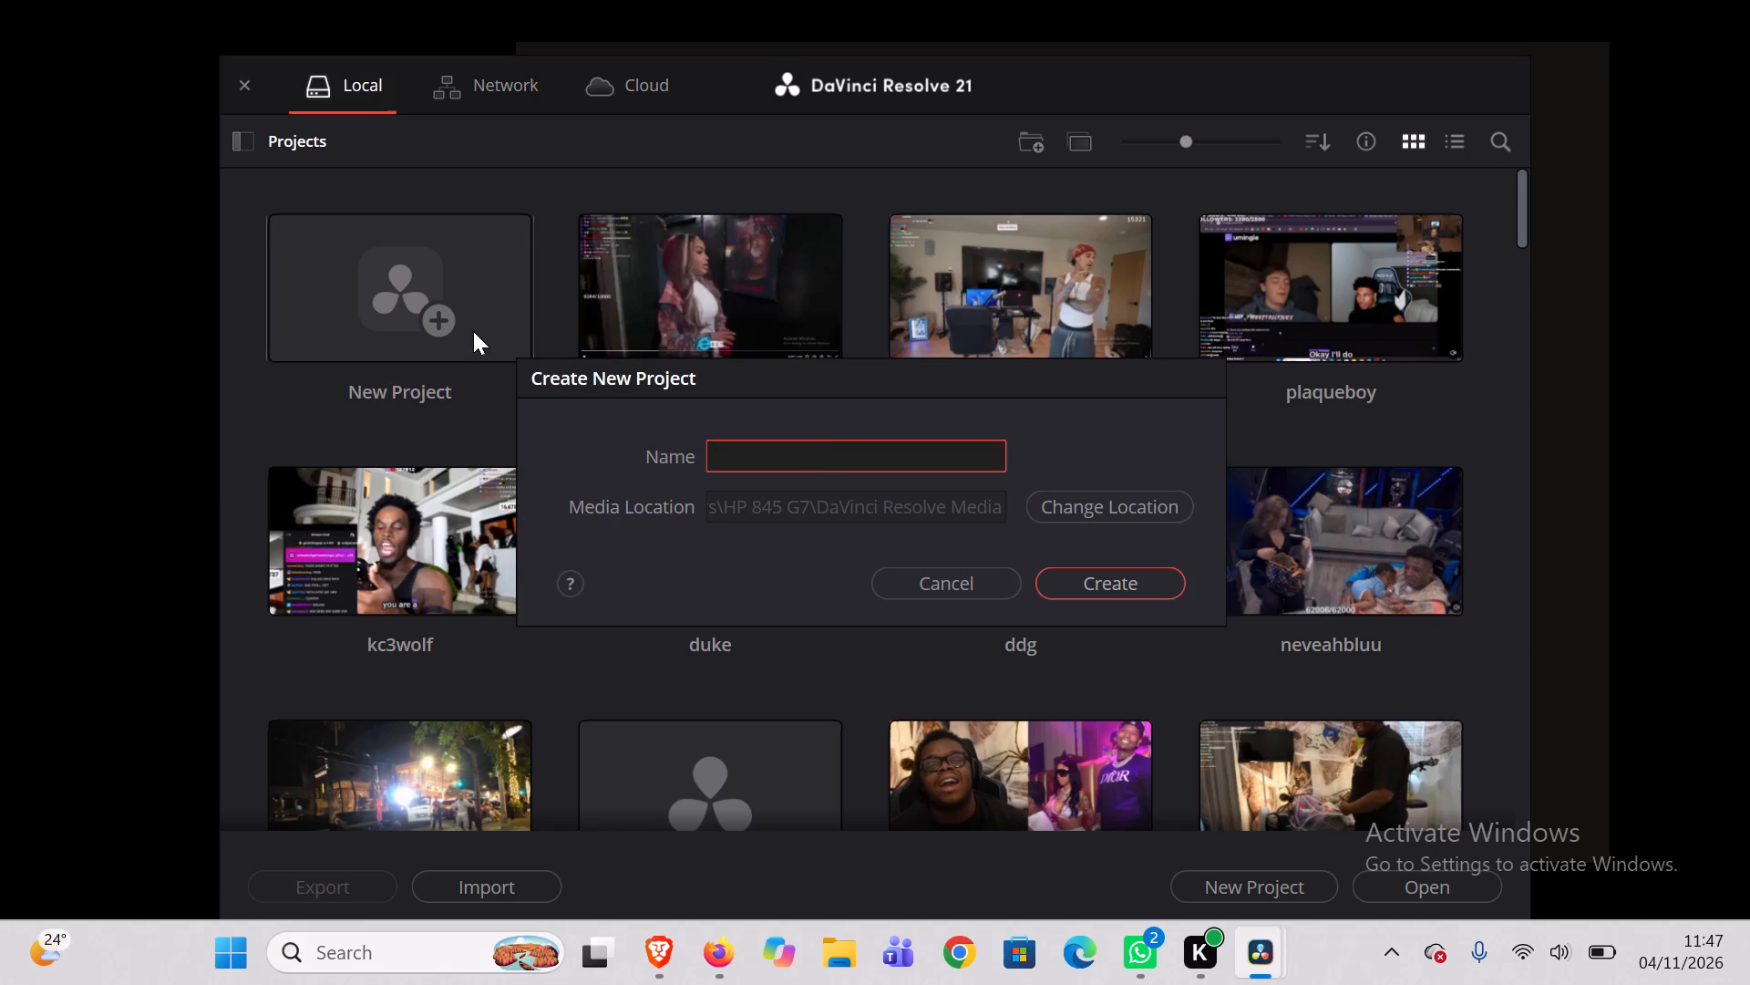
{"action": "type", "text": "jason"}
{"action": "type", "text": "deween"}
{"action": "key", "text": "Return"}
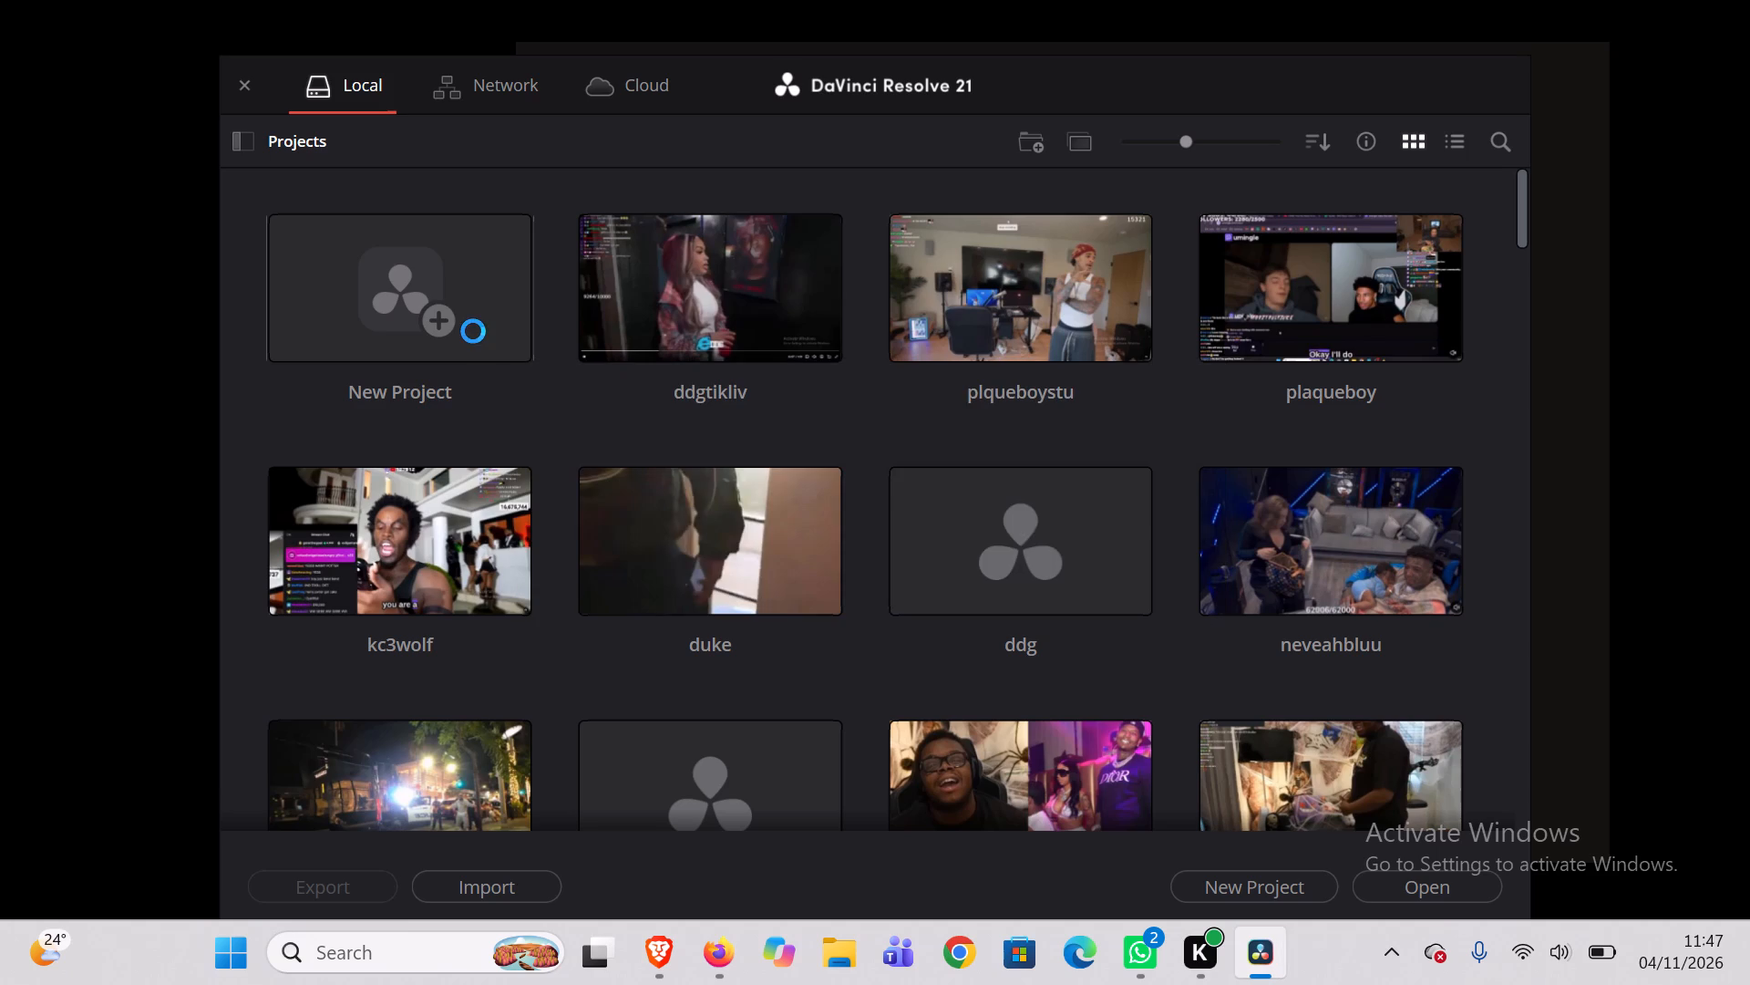
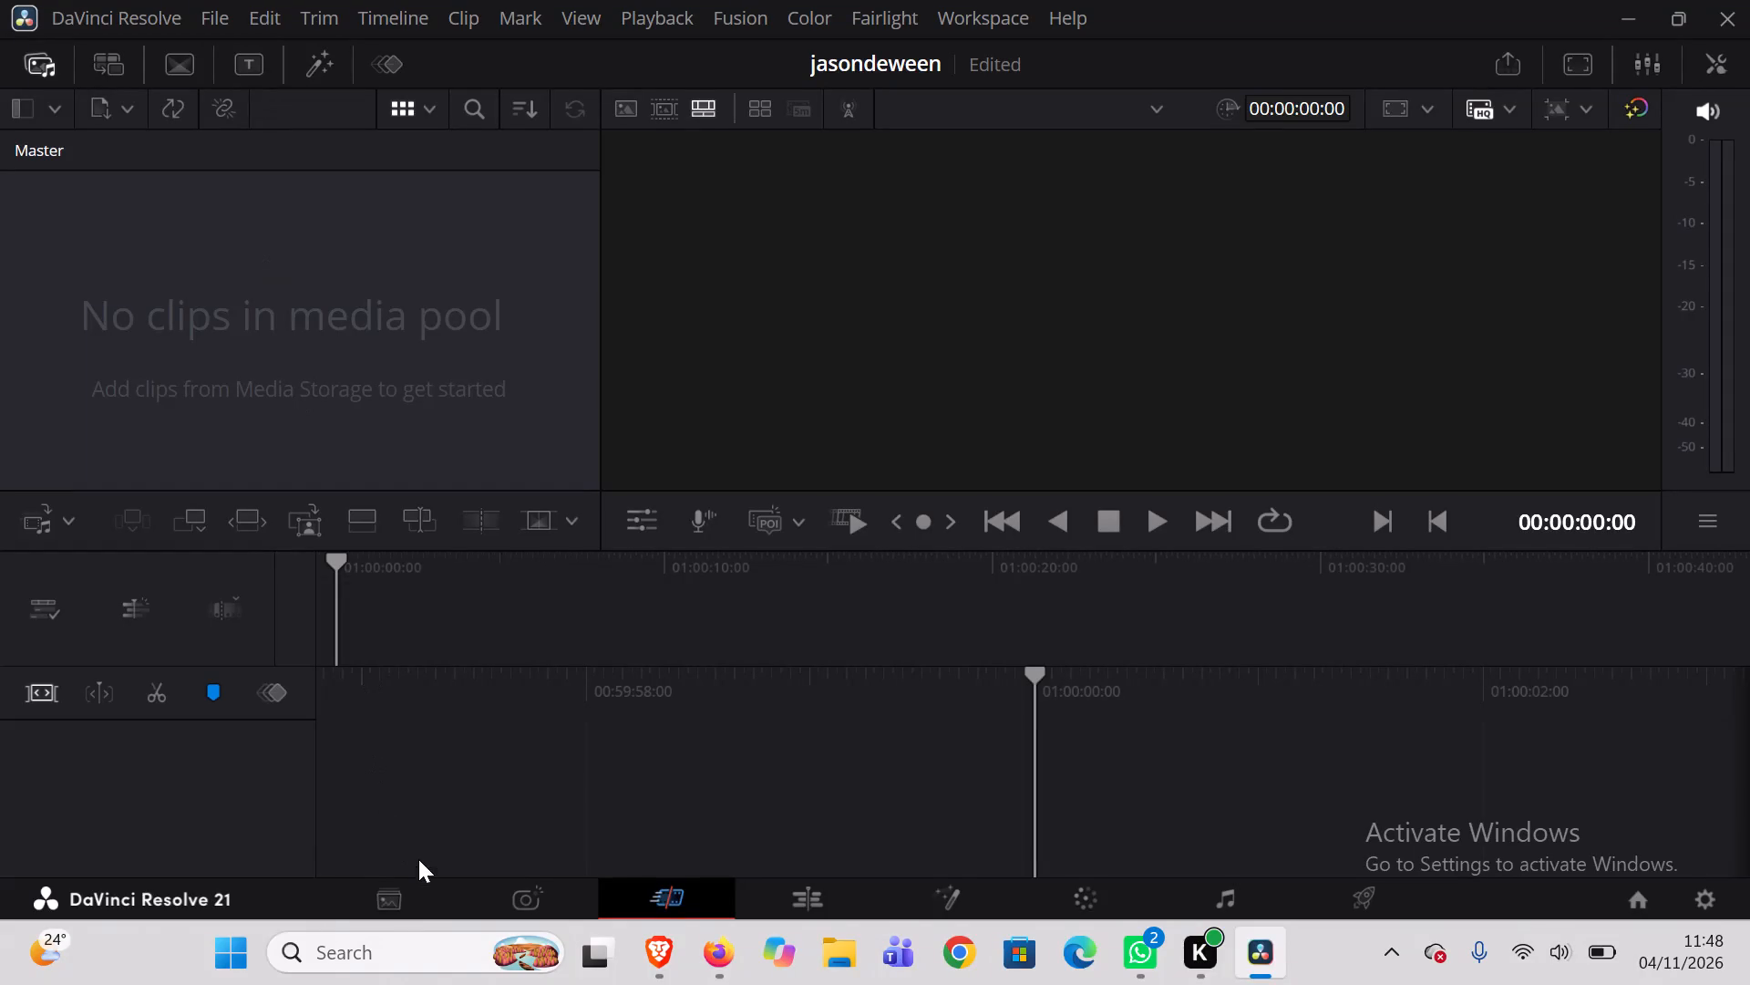
Import Screen Recording 2026-11-04 114613.mp4 from the Screen Recordings folder into the Master bin, changing the project frame rate to 30 fps.
{"action": "left_click", "coordinate": [406, 896]}
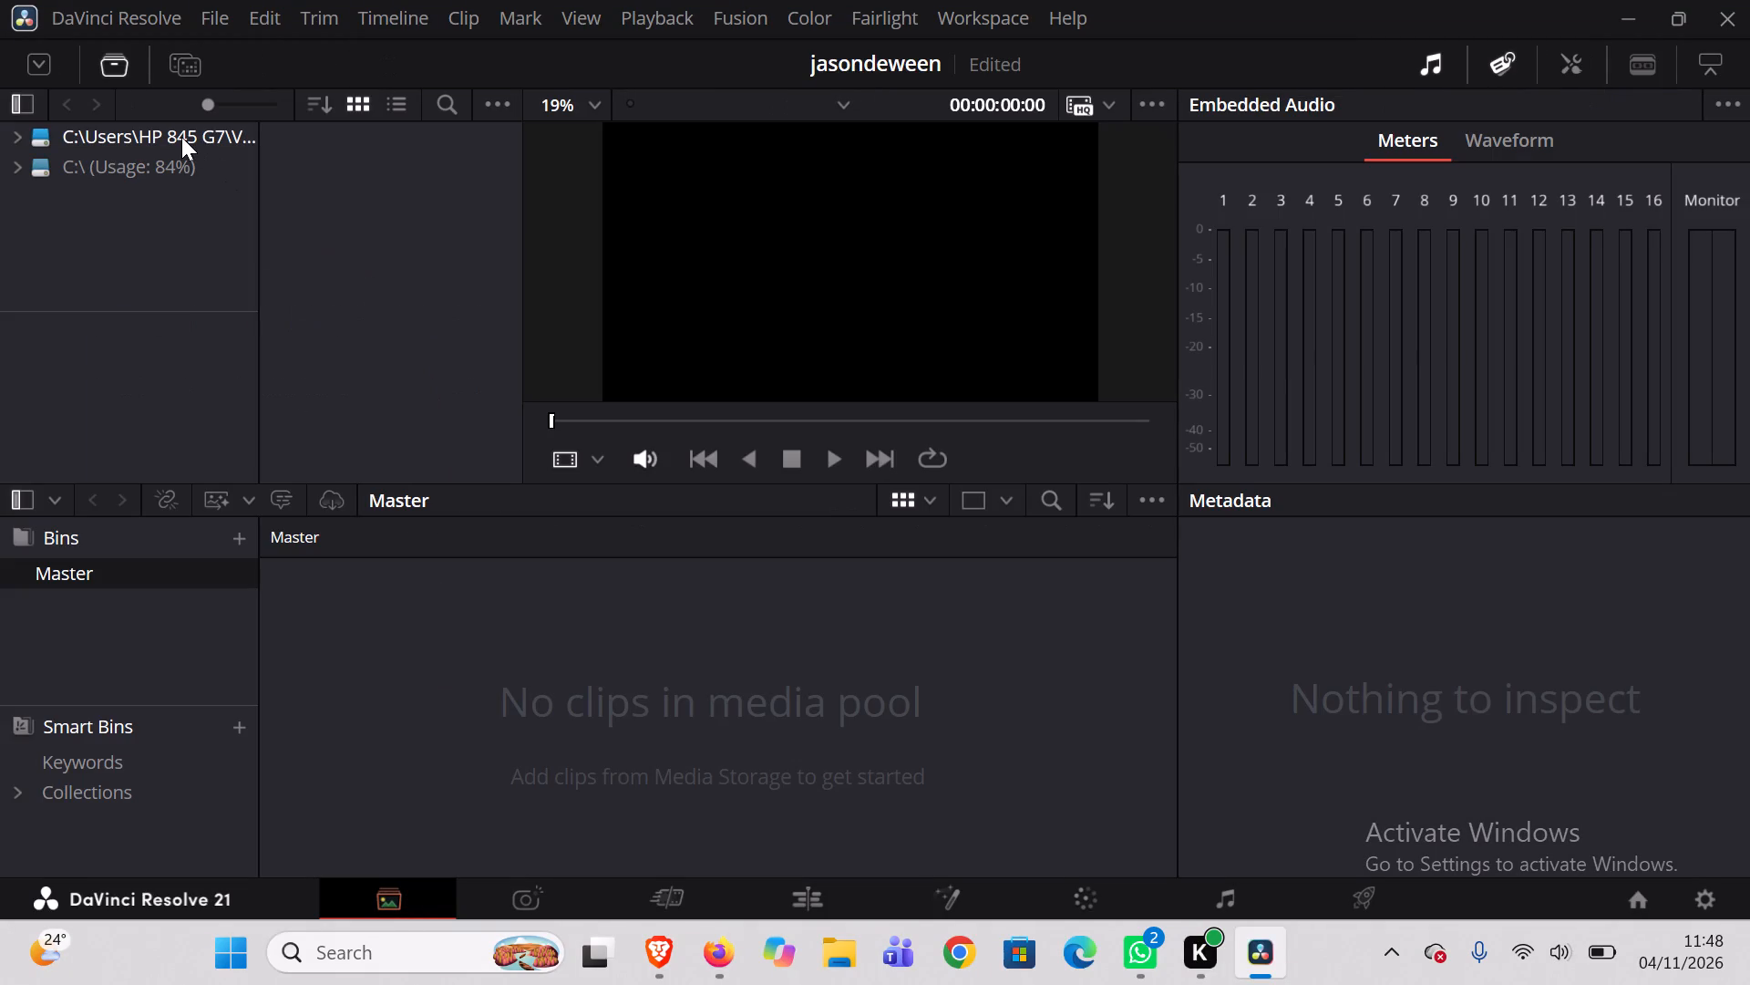
{"action": "double_click", "coordinate": [181, 137]}
{"action": "scroll", "coordinate": [412, 347], "scroll_direction": "down", "scroll_amount": 1}
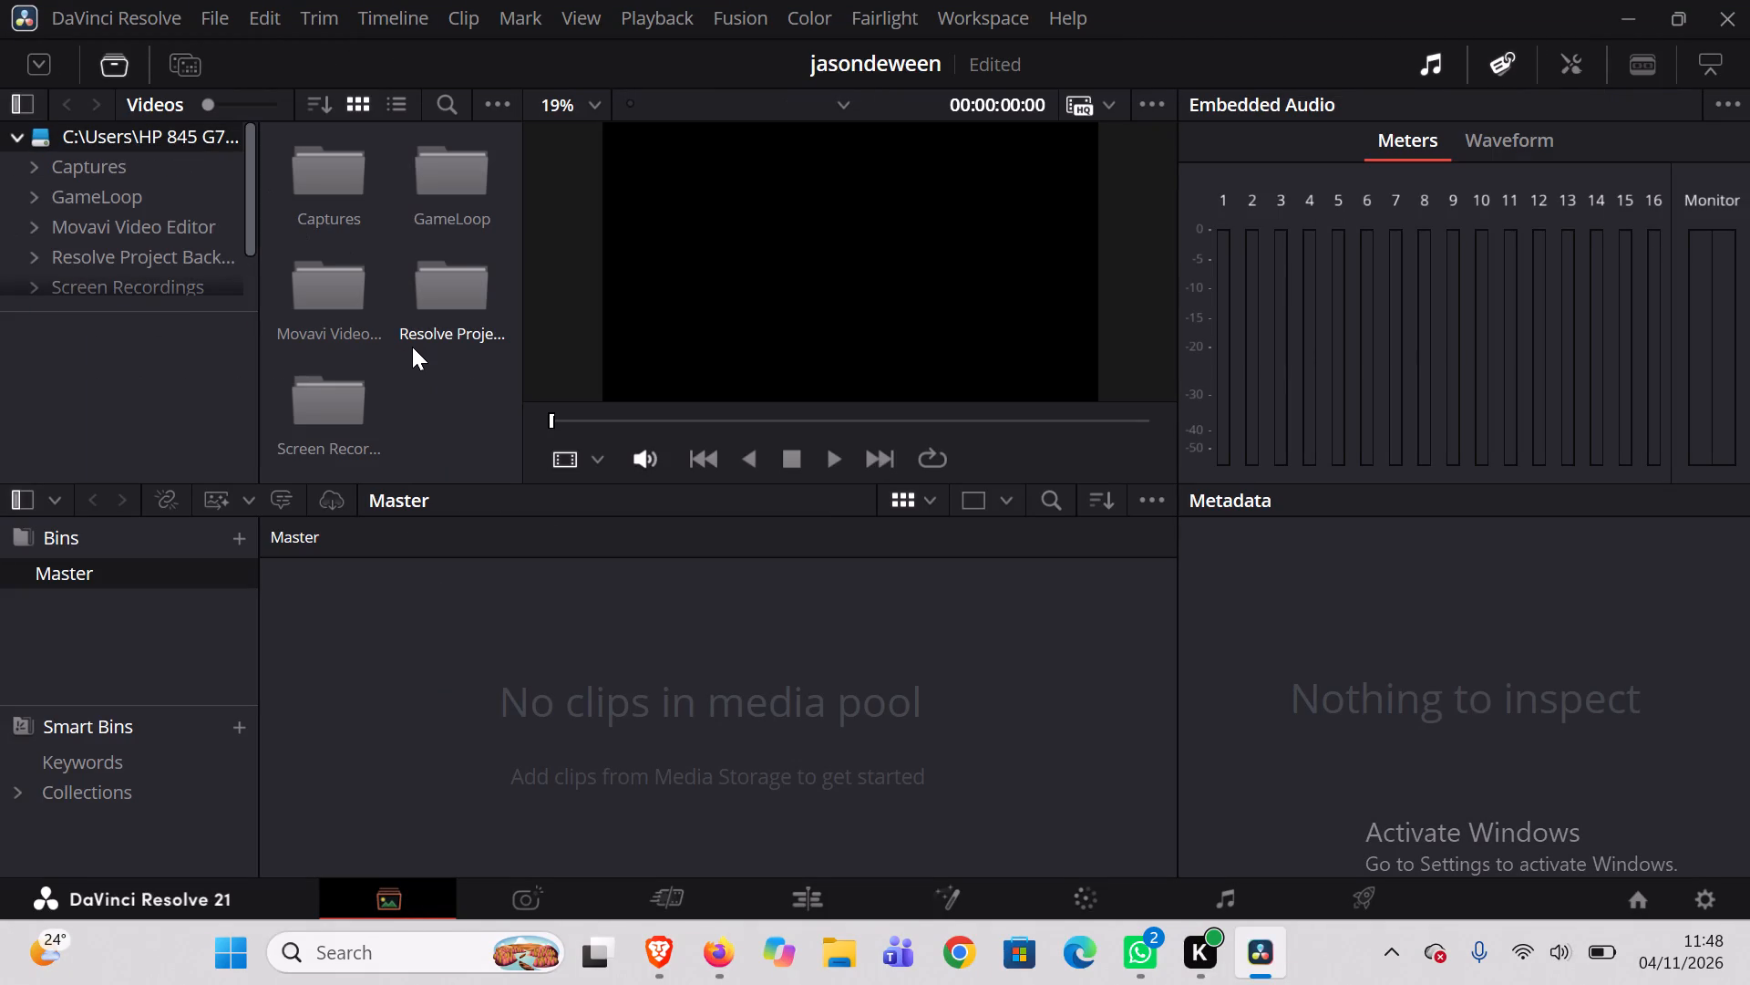
{"action": "double_click", "coordinate": [335, 401]}
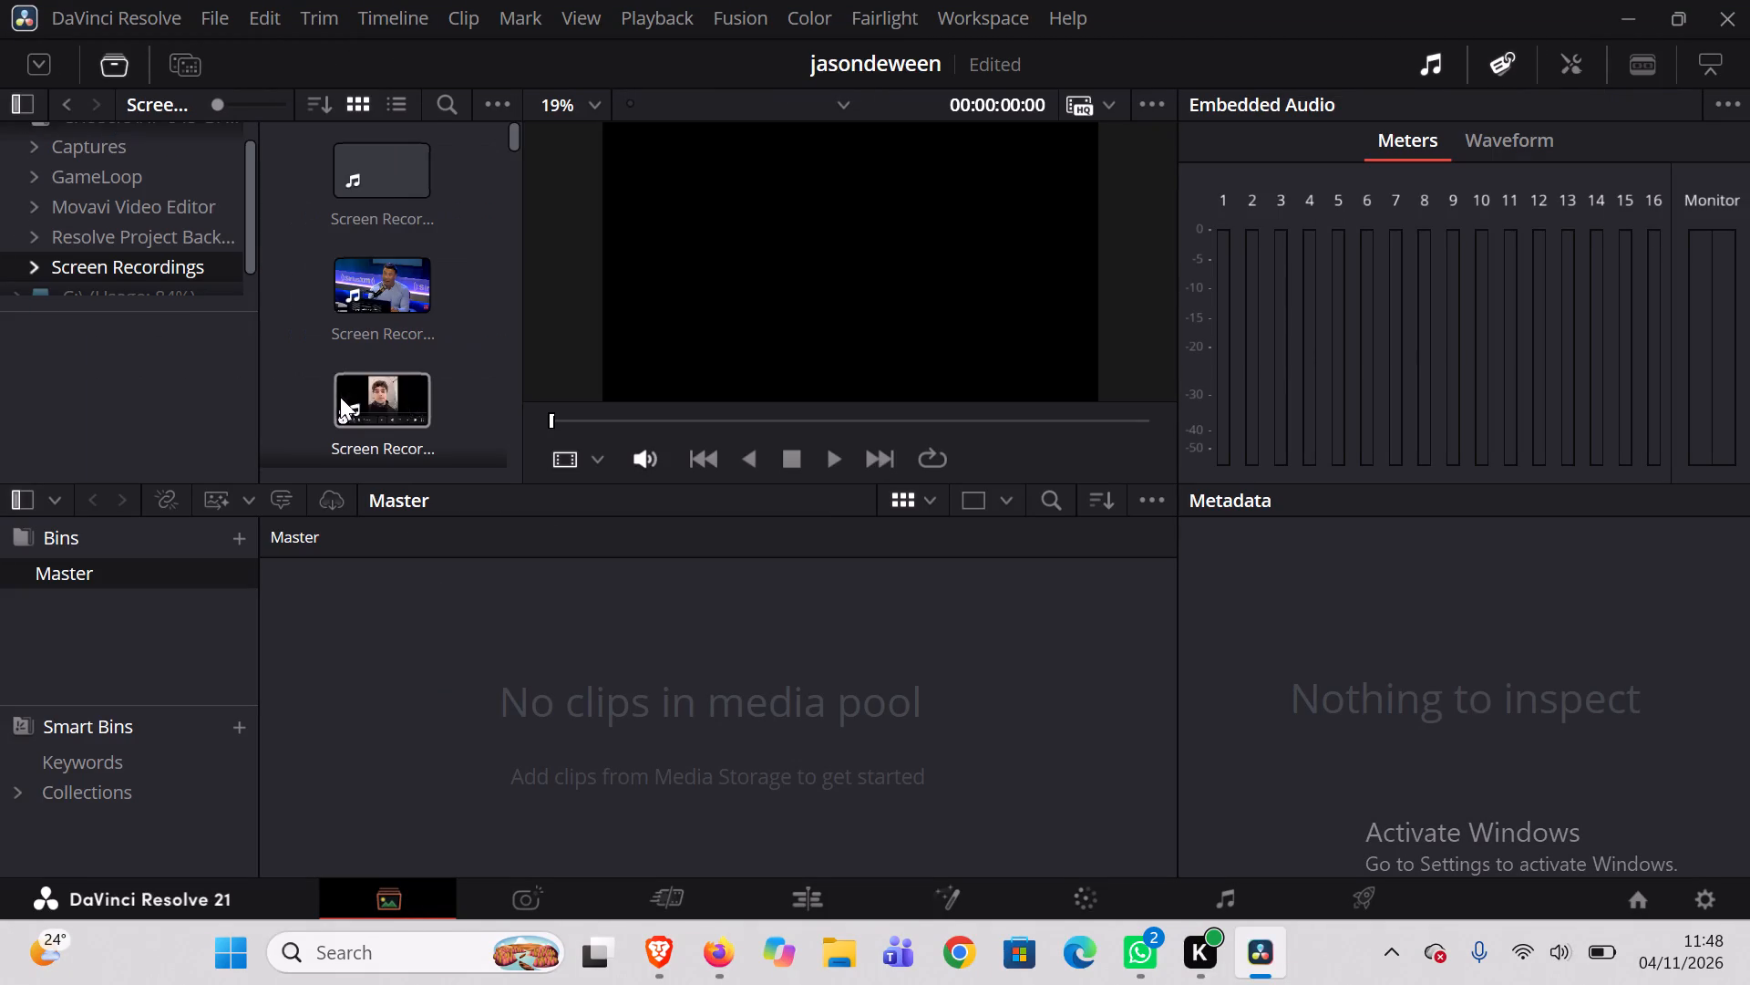
{"action": "scroll", "coordinate": [396, 384], "scroll_direction": "down", "scroll_amount": 7}
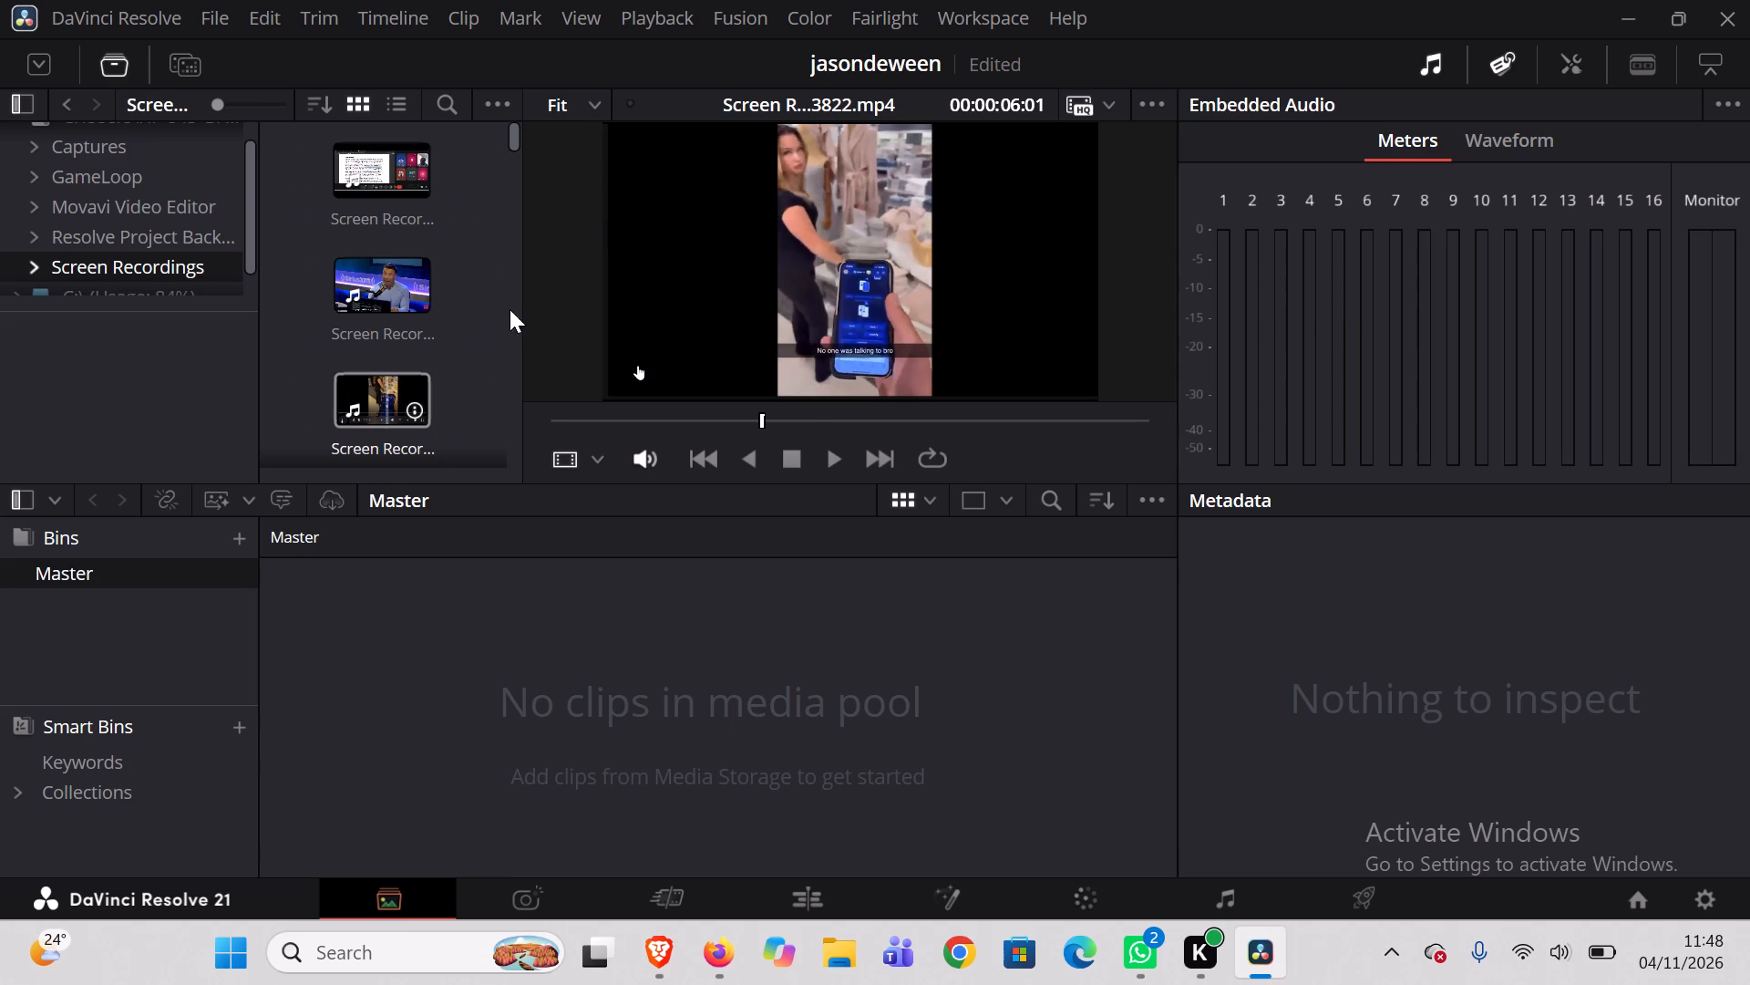
{"action": "scroll", "coordinate": [510, 309], "scroll_direction": "down", "scroll_amount": 20}
{"action": "scroll", "coordinate": [510, 309], "scroll_direction": "down", "scroll_amount": 19}
{"action": "scroll", "coordinate": [474, 351], "scroll_direction": "down", "scroll_amount": 7}
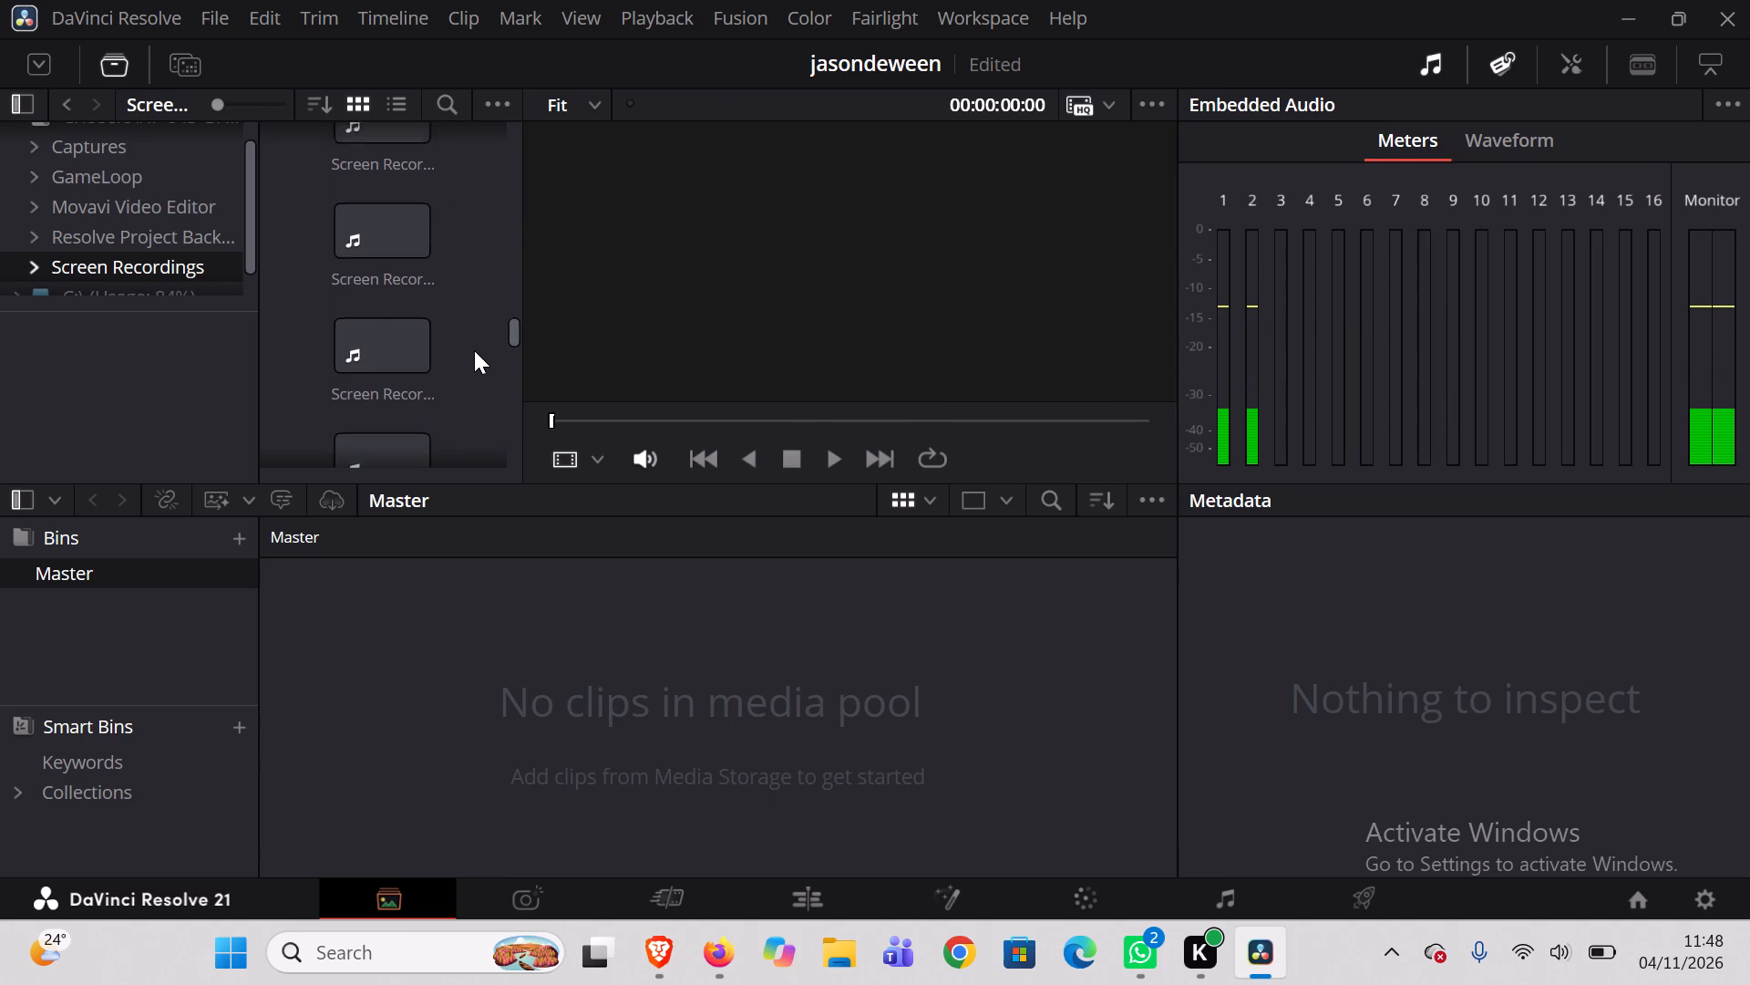
{"action": "scroll", "coordinate": [474, 350], "scroll_direction": "down", "scroll_amount": 12}
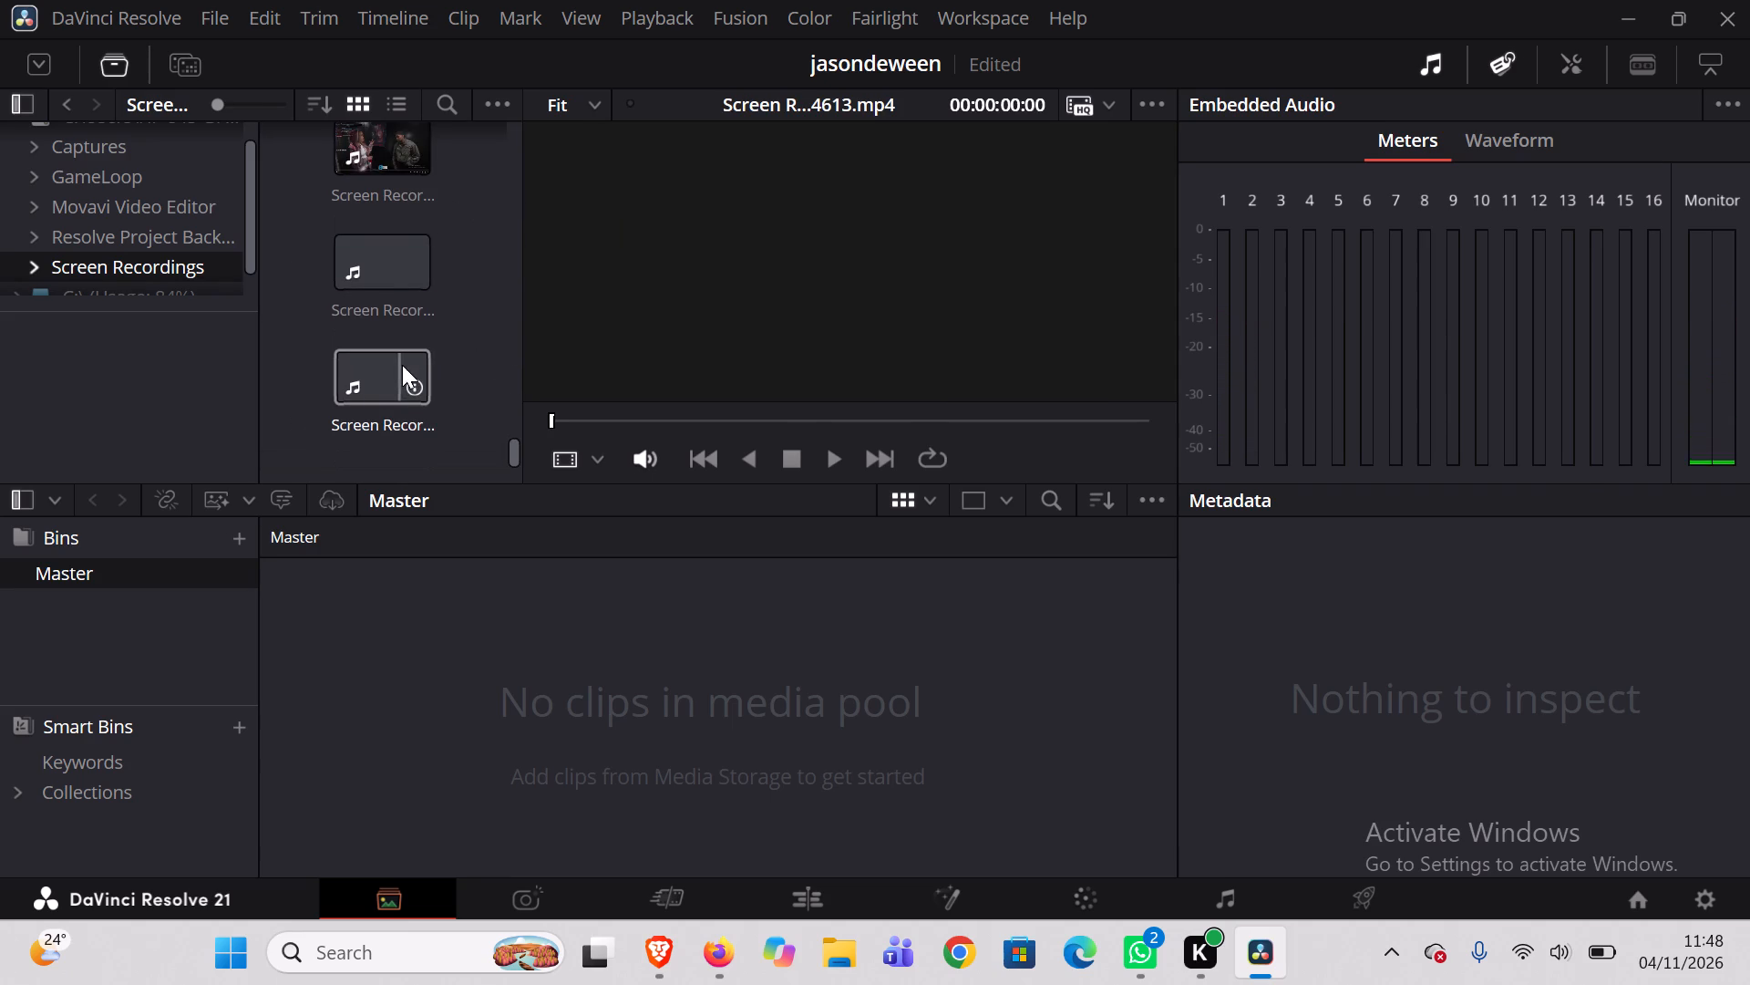
{"action": "left_click_drag", "start_coordinate": [402, 365], "coordinate": [377, 639]}
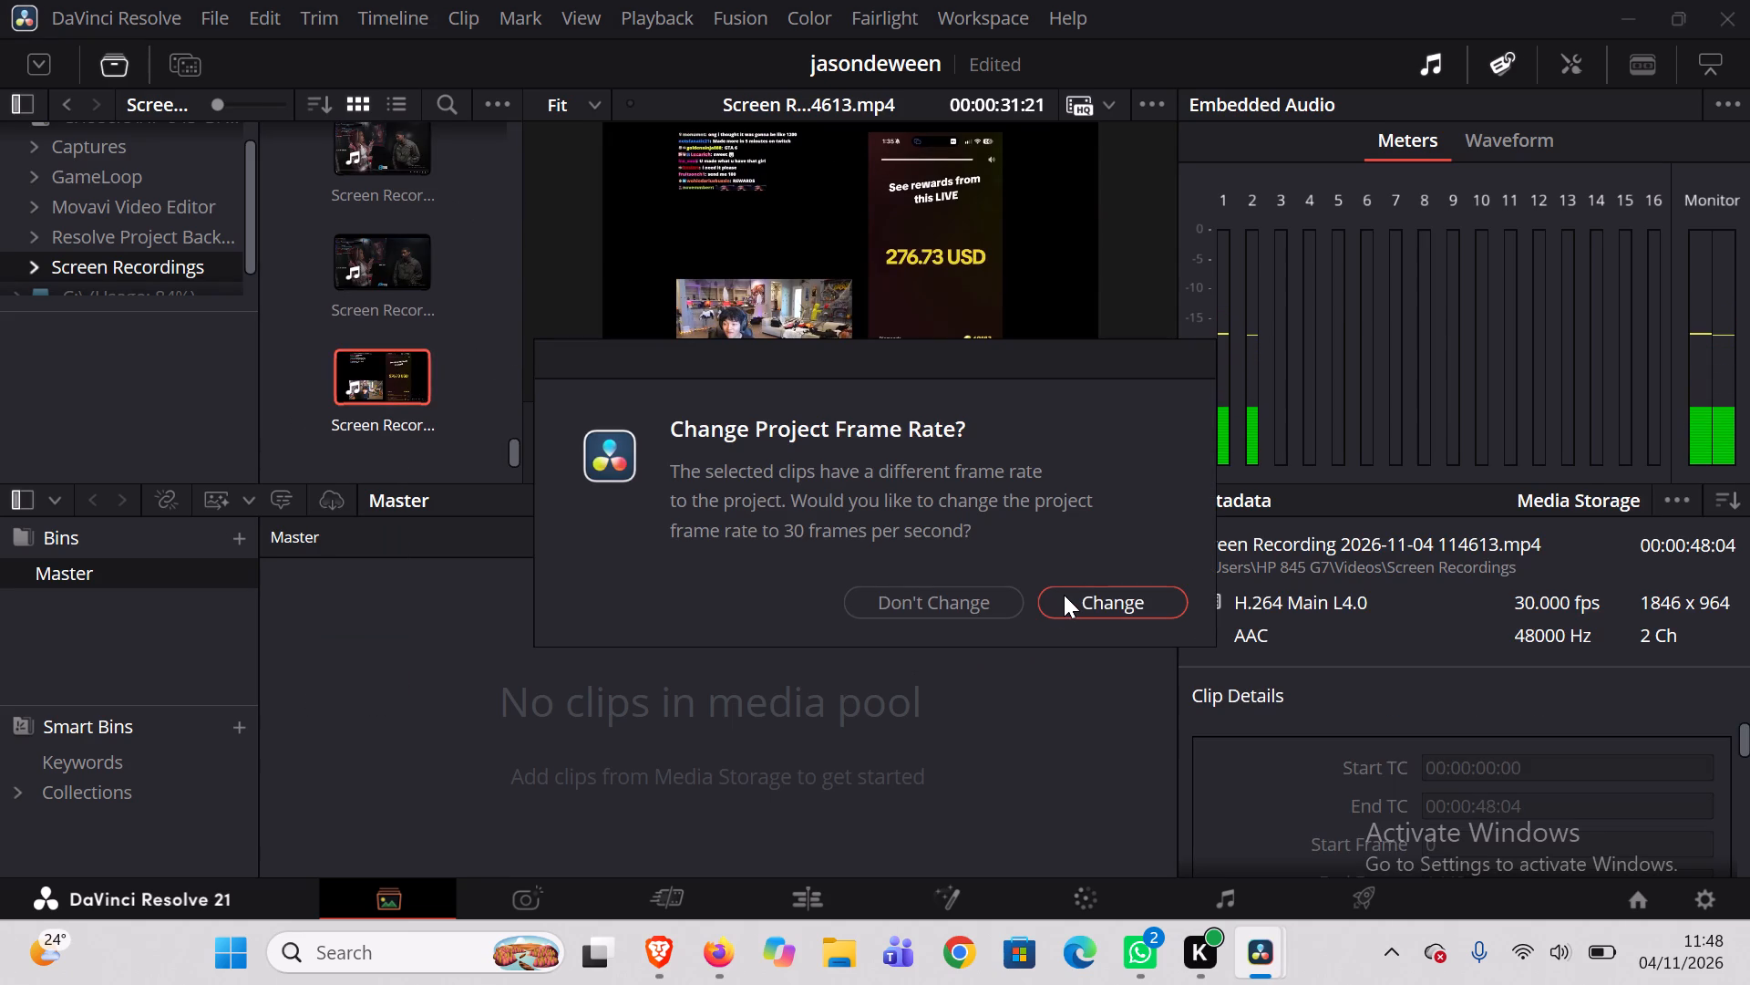
{"action": "left_click", "coordinate": [1064, 595]}
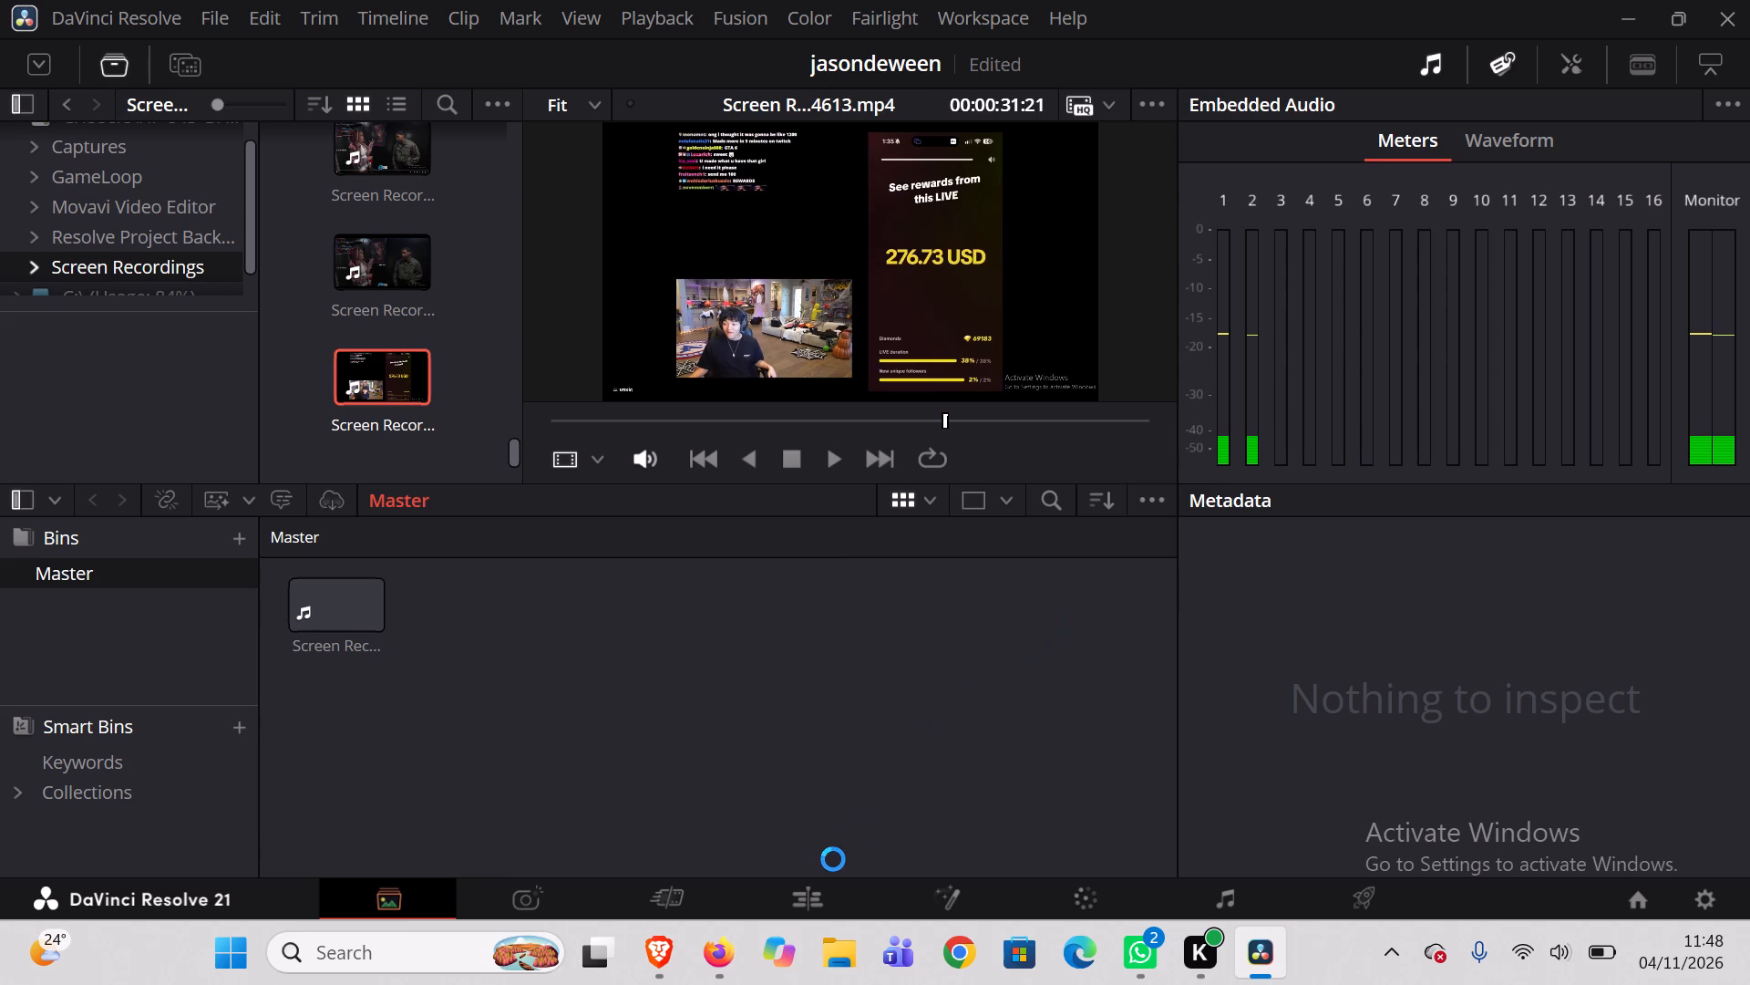
Place the imported recording on a new timeline for editing, with its video and audio starting at 01:00:00:00.
{"action": "left_click", "coordinate": [802, 898]}
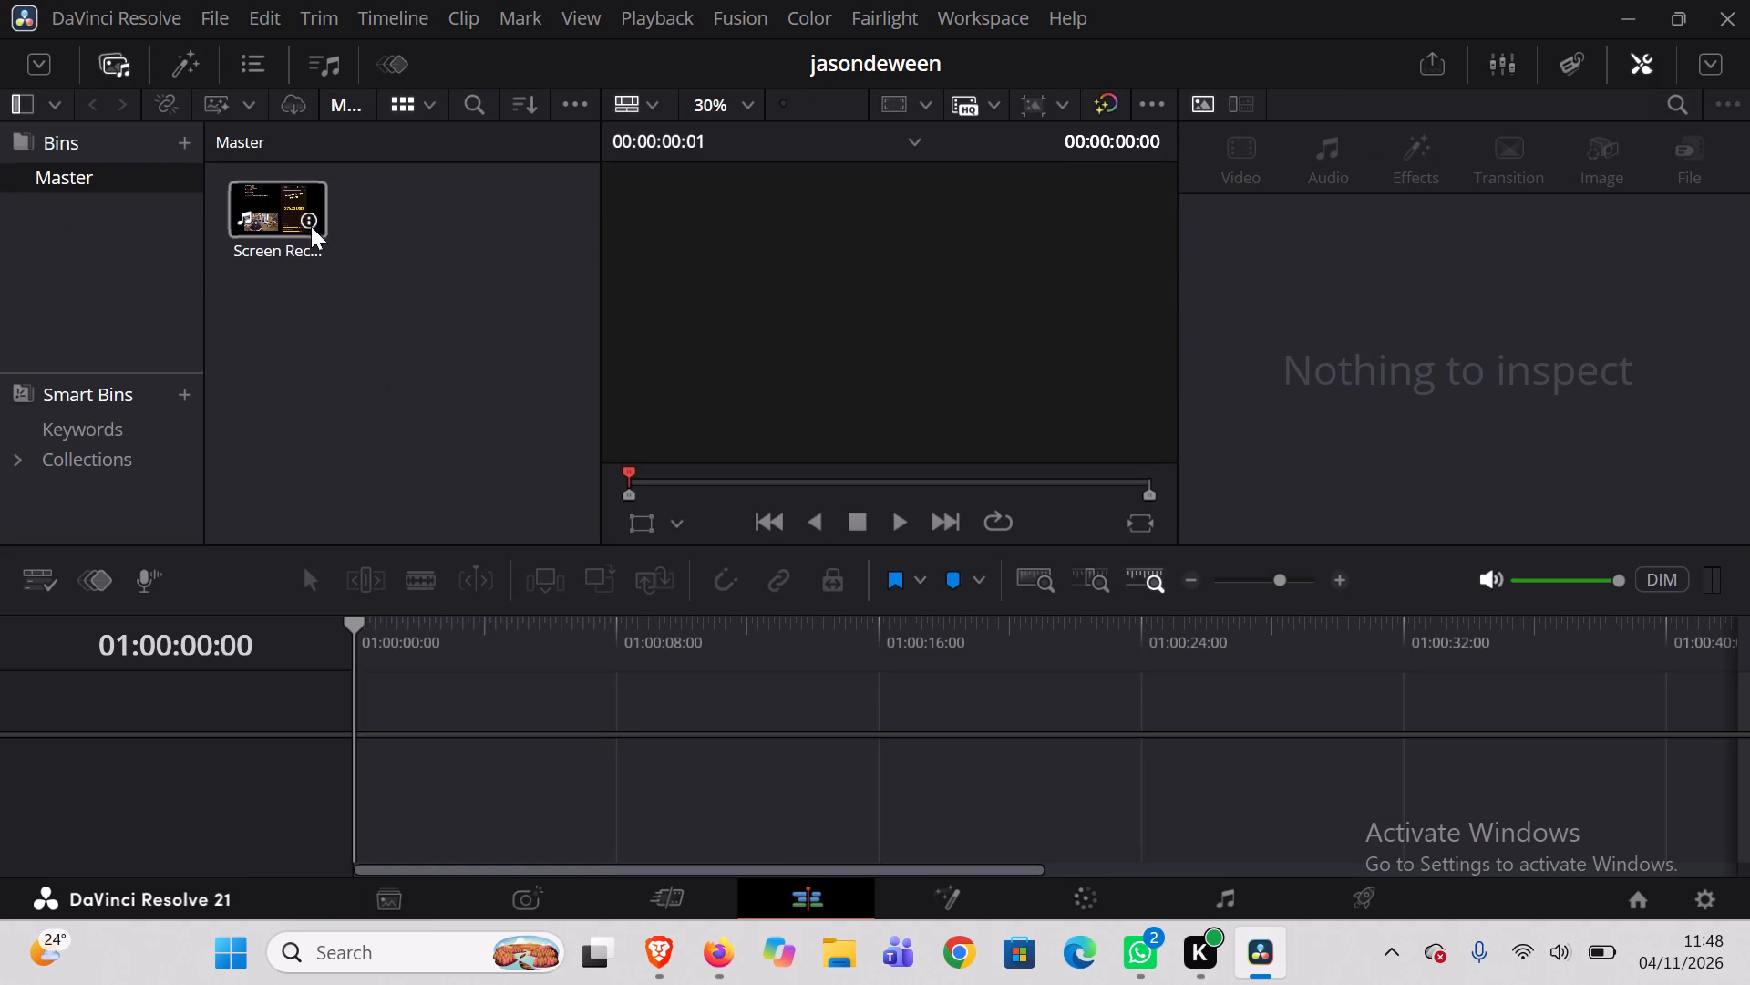
{"action": "left_click_drag", "start_coordinate": [308, 223], "coordinate": [401, 741]}
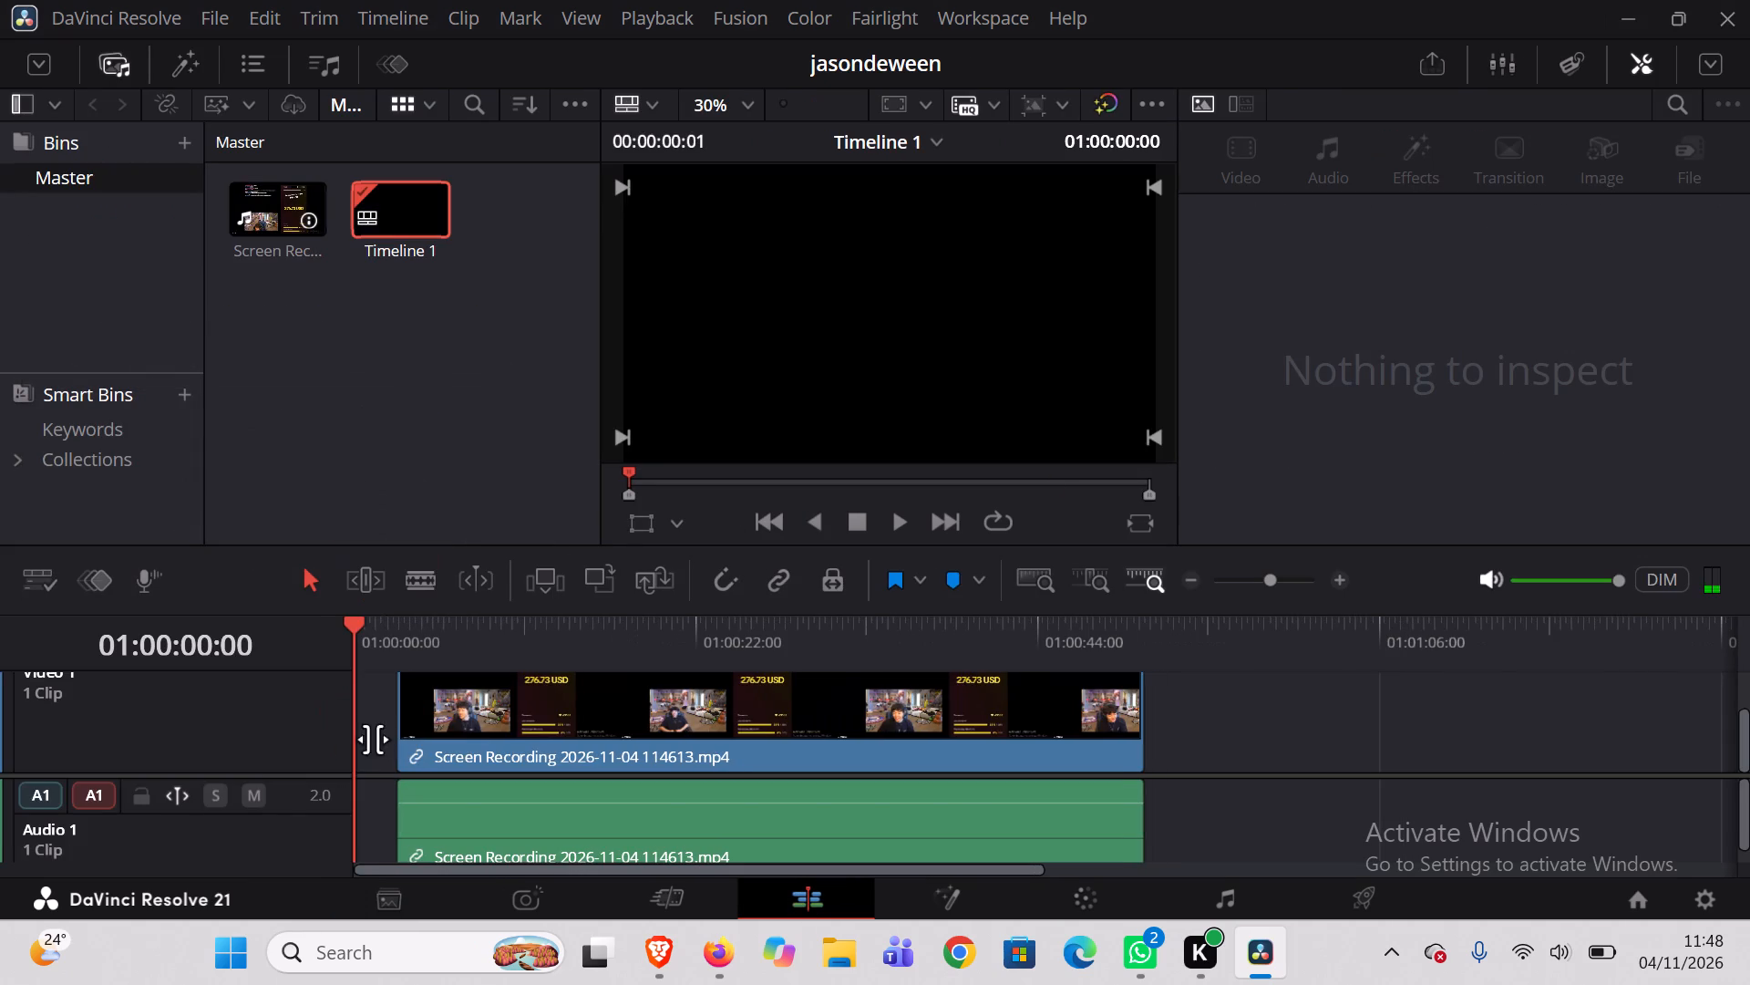
{"action": "left_click", "coordinate": [432, 713]}
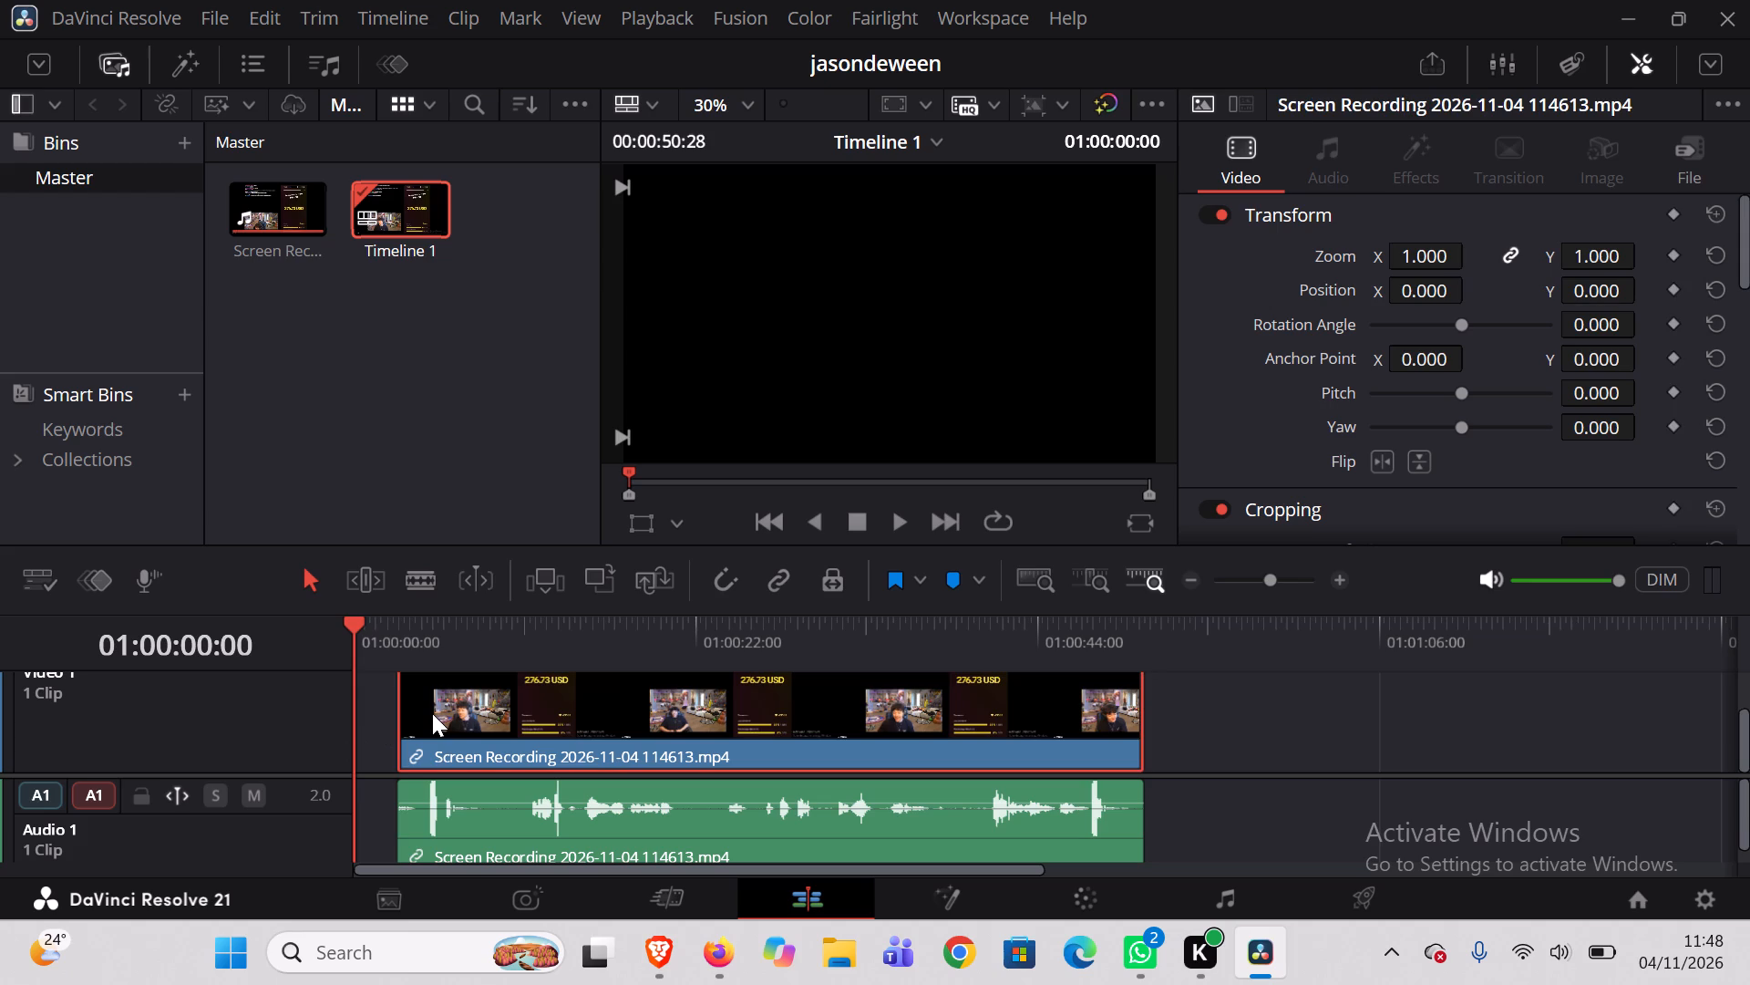
{"action": "left_click", "coordinate": [485, 826], "text": "ctrl"}
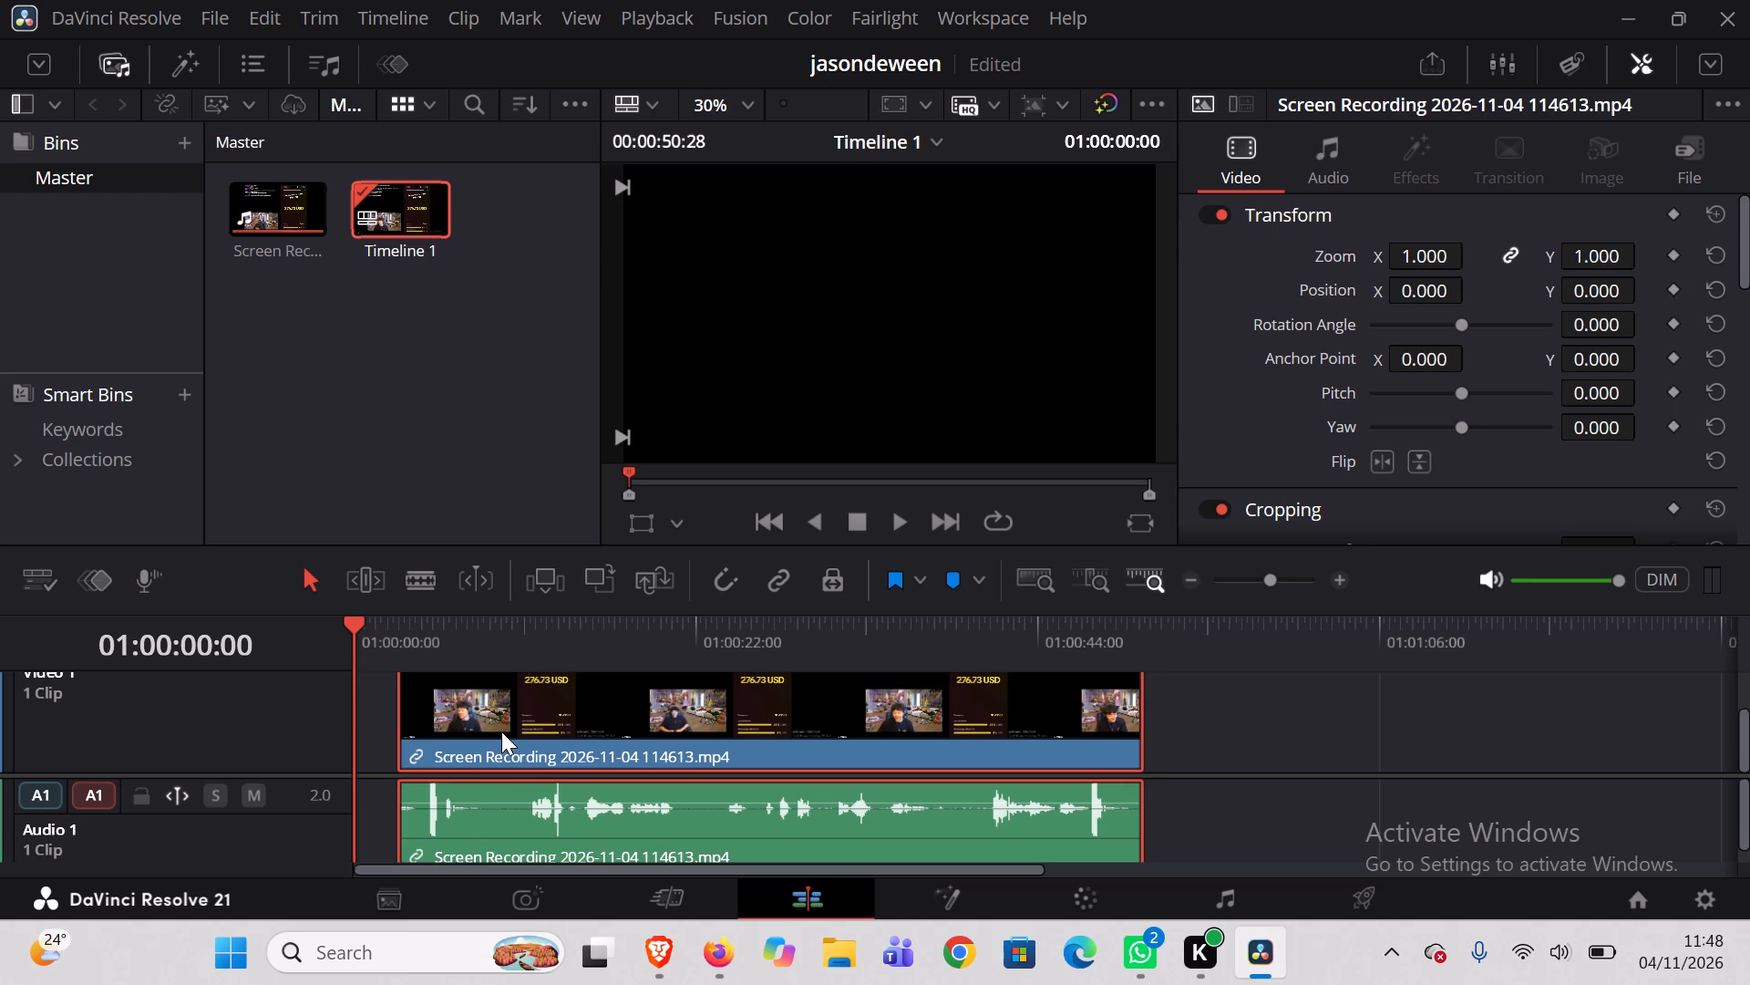
{"action": "left_click_drag", "start_coordinate": [501, 731], "coordinate": [396, 721]}
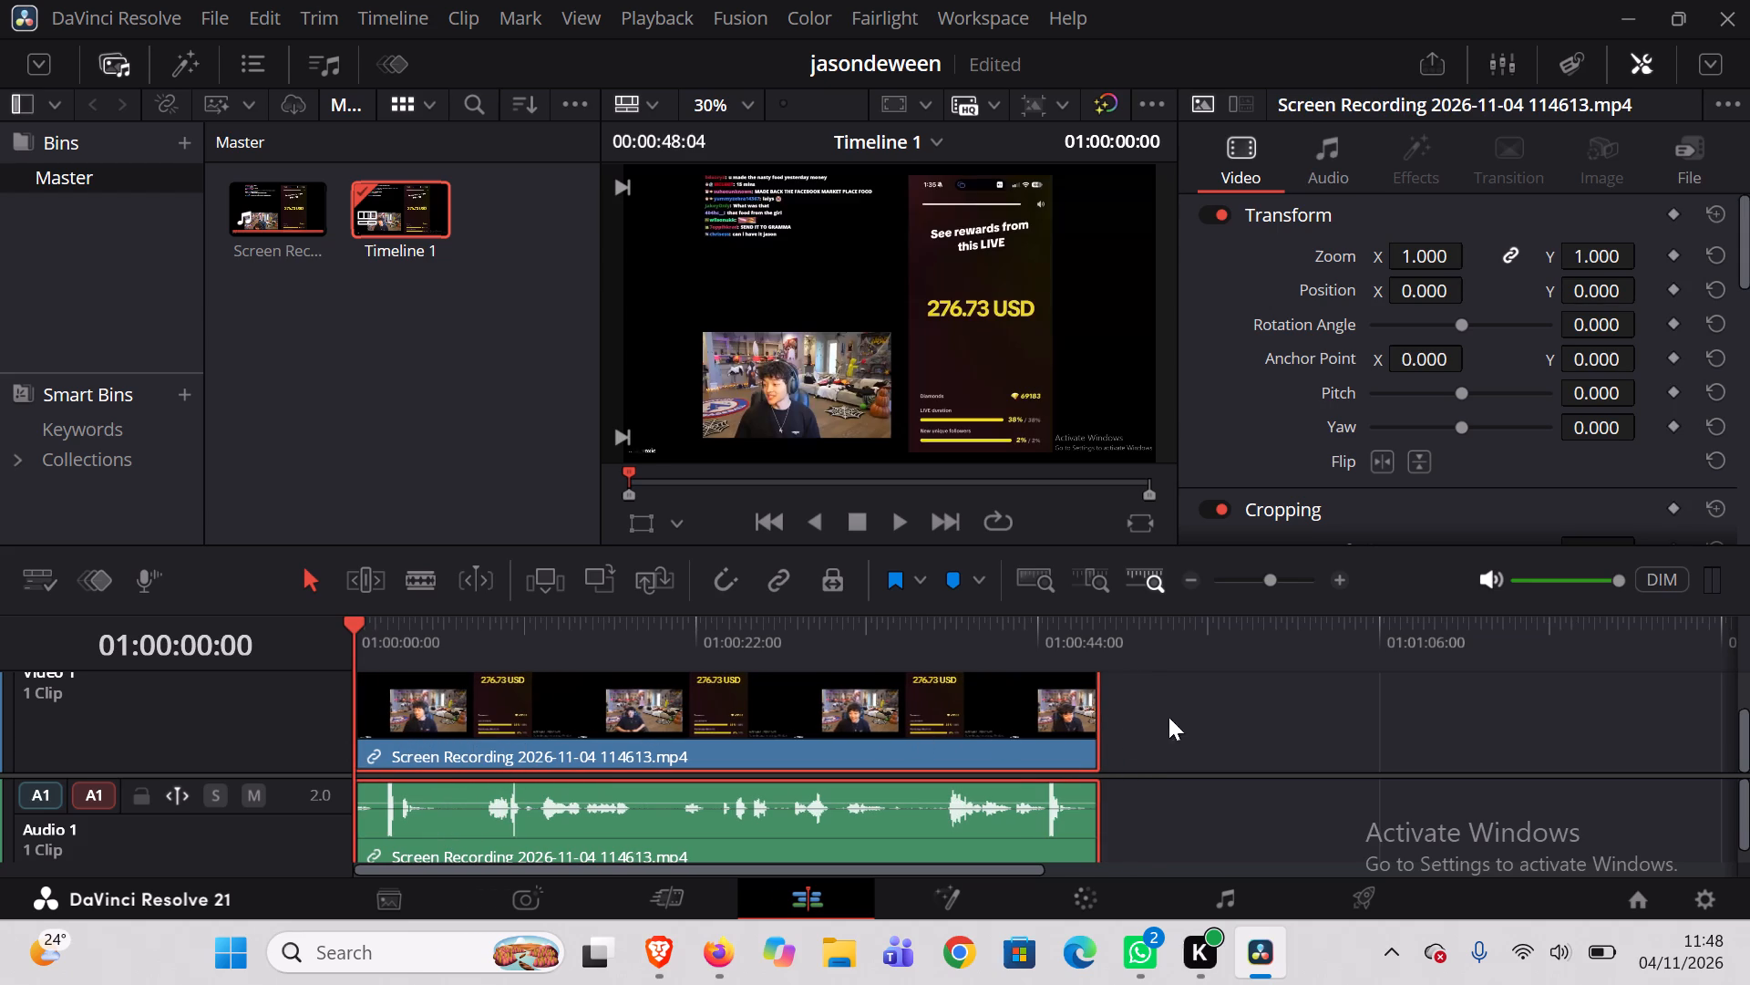
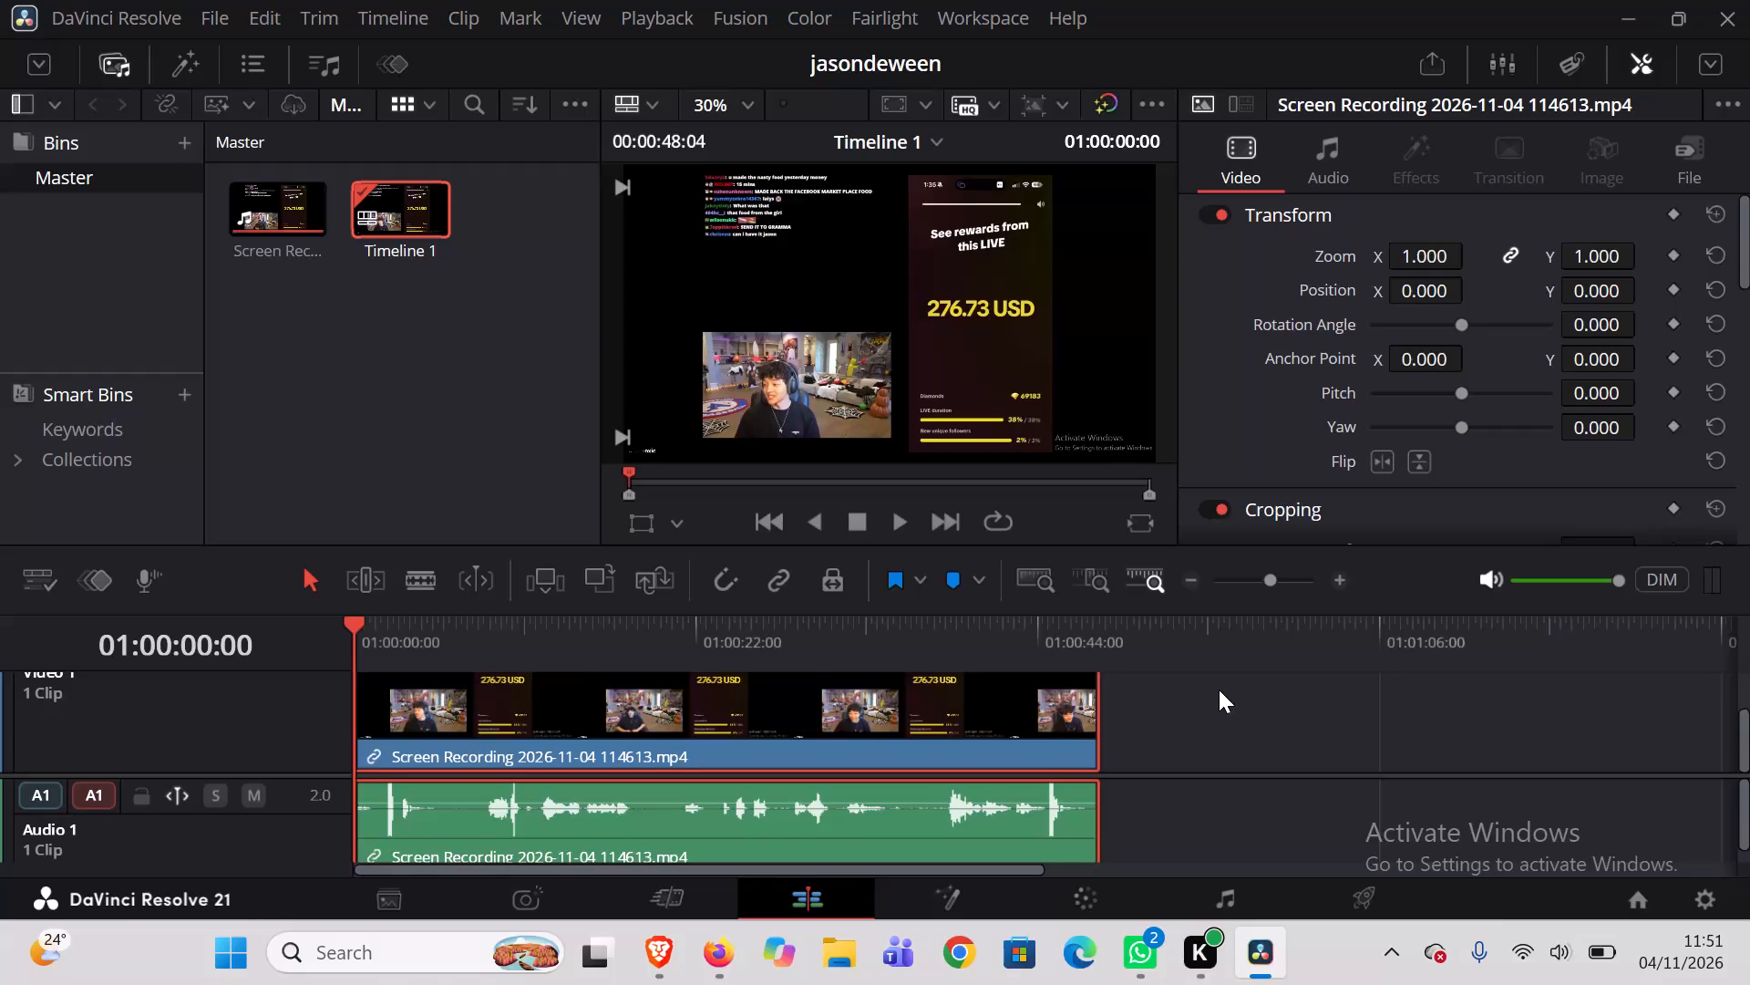
Review the recording on Timeline 1 by playing it from the start to about 01:00:34:04, pausing briefly at about 01:00:20:19.
{"action": "key", "text": "space"}
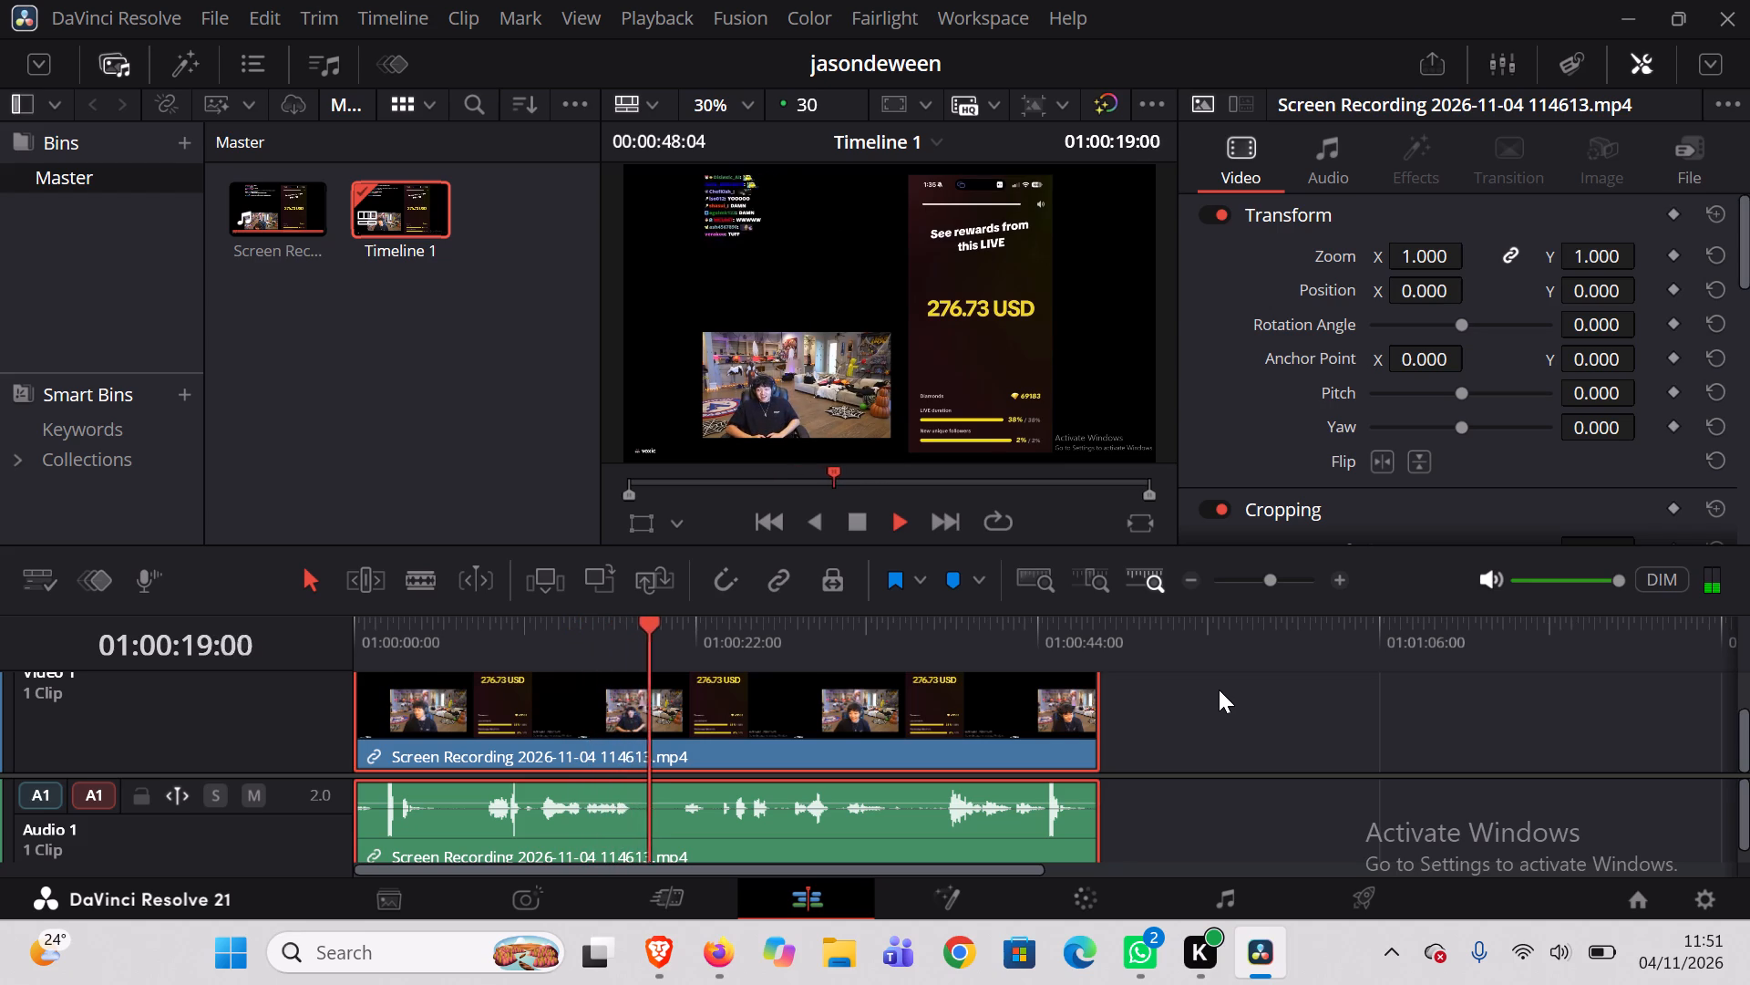
{"action": "key", "text": "space"}
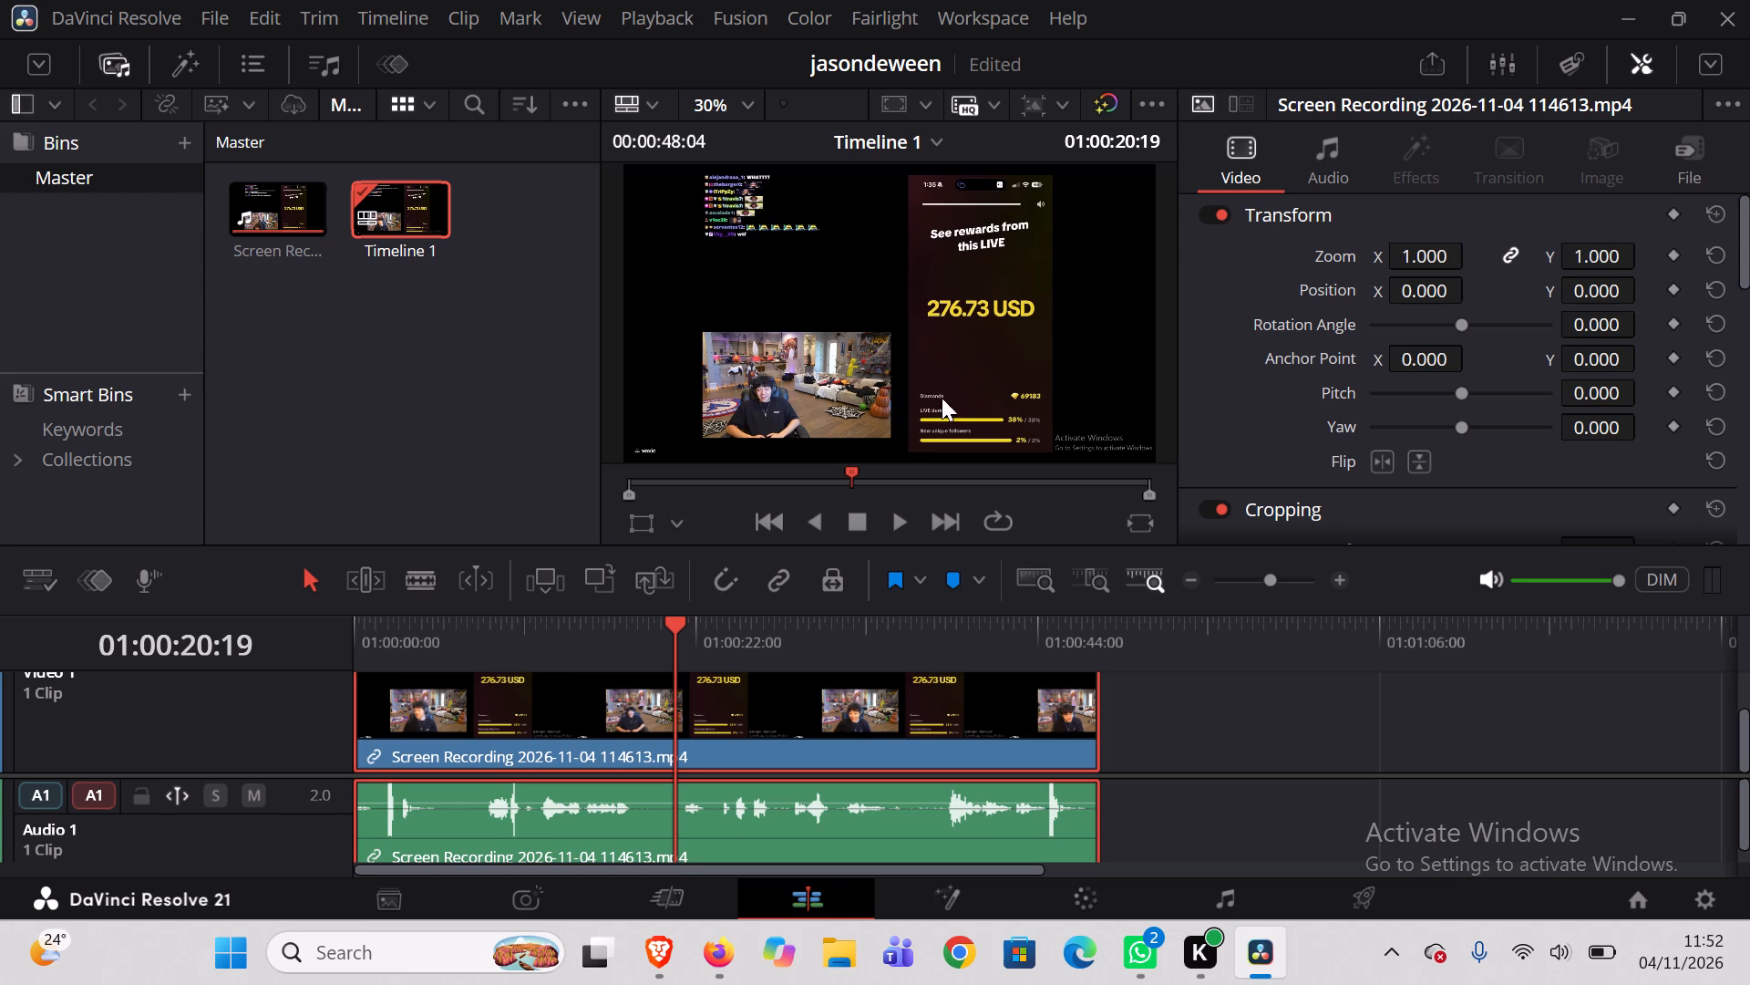
{"action": "key", "text": "space"}
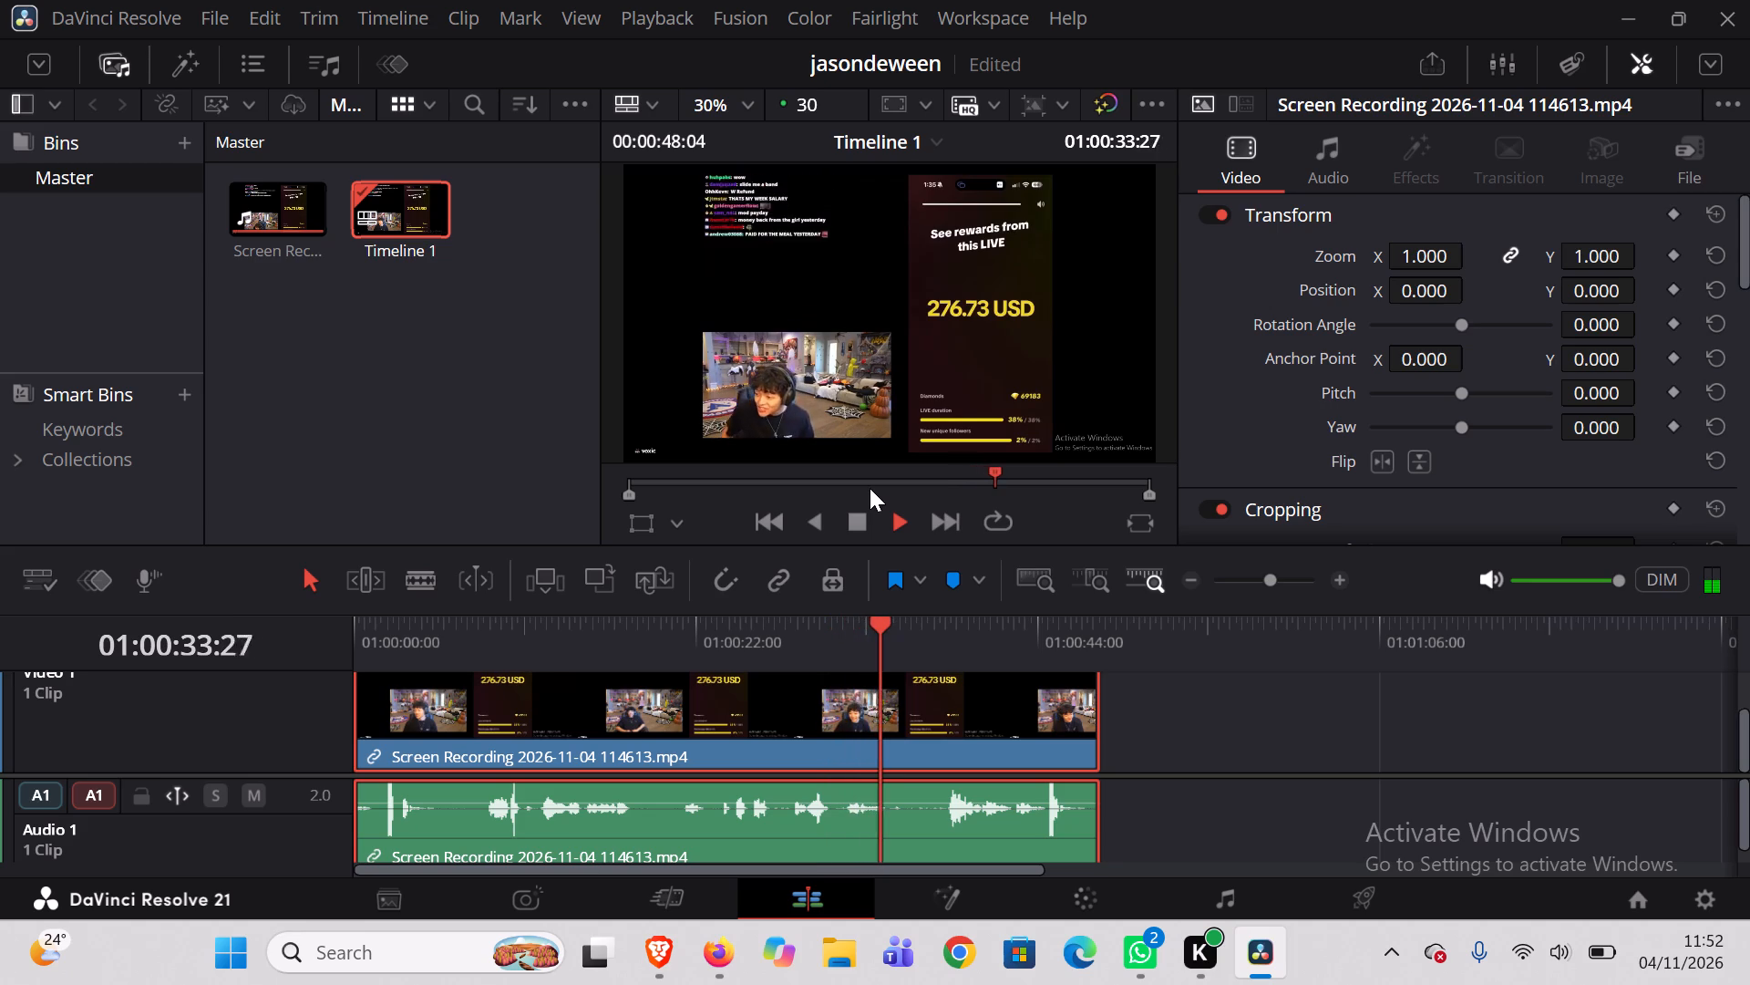
{"action": "key", "text": "space"}
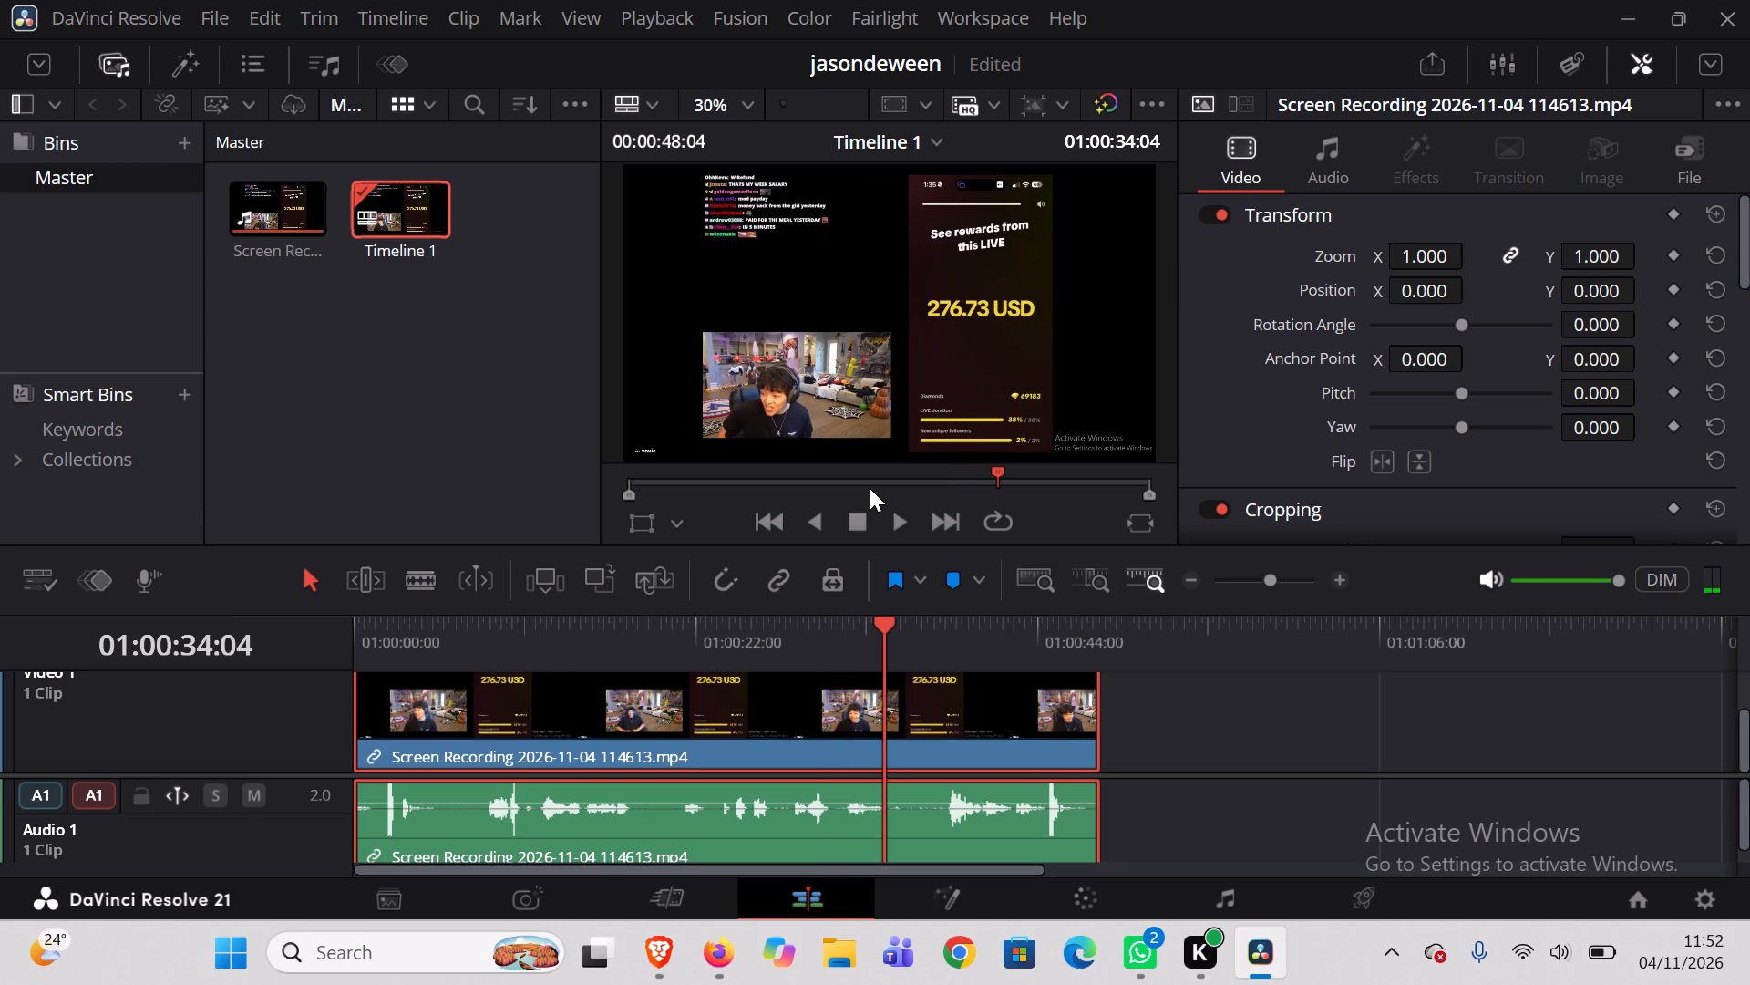
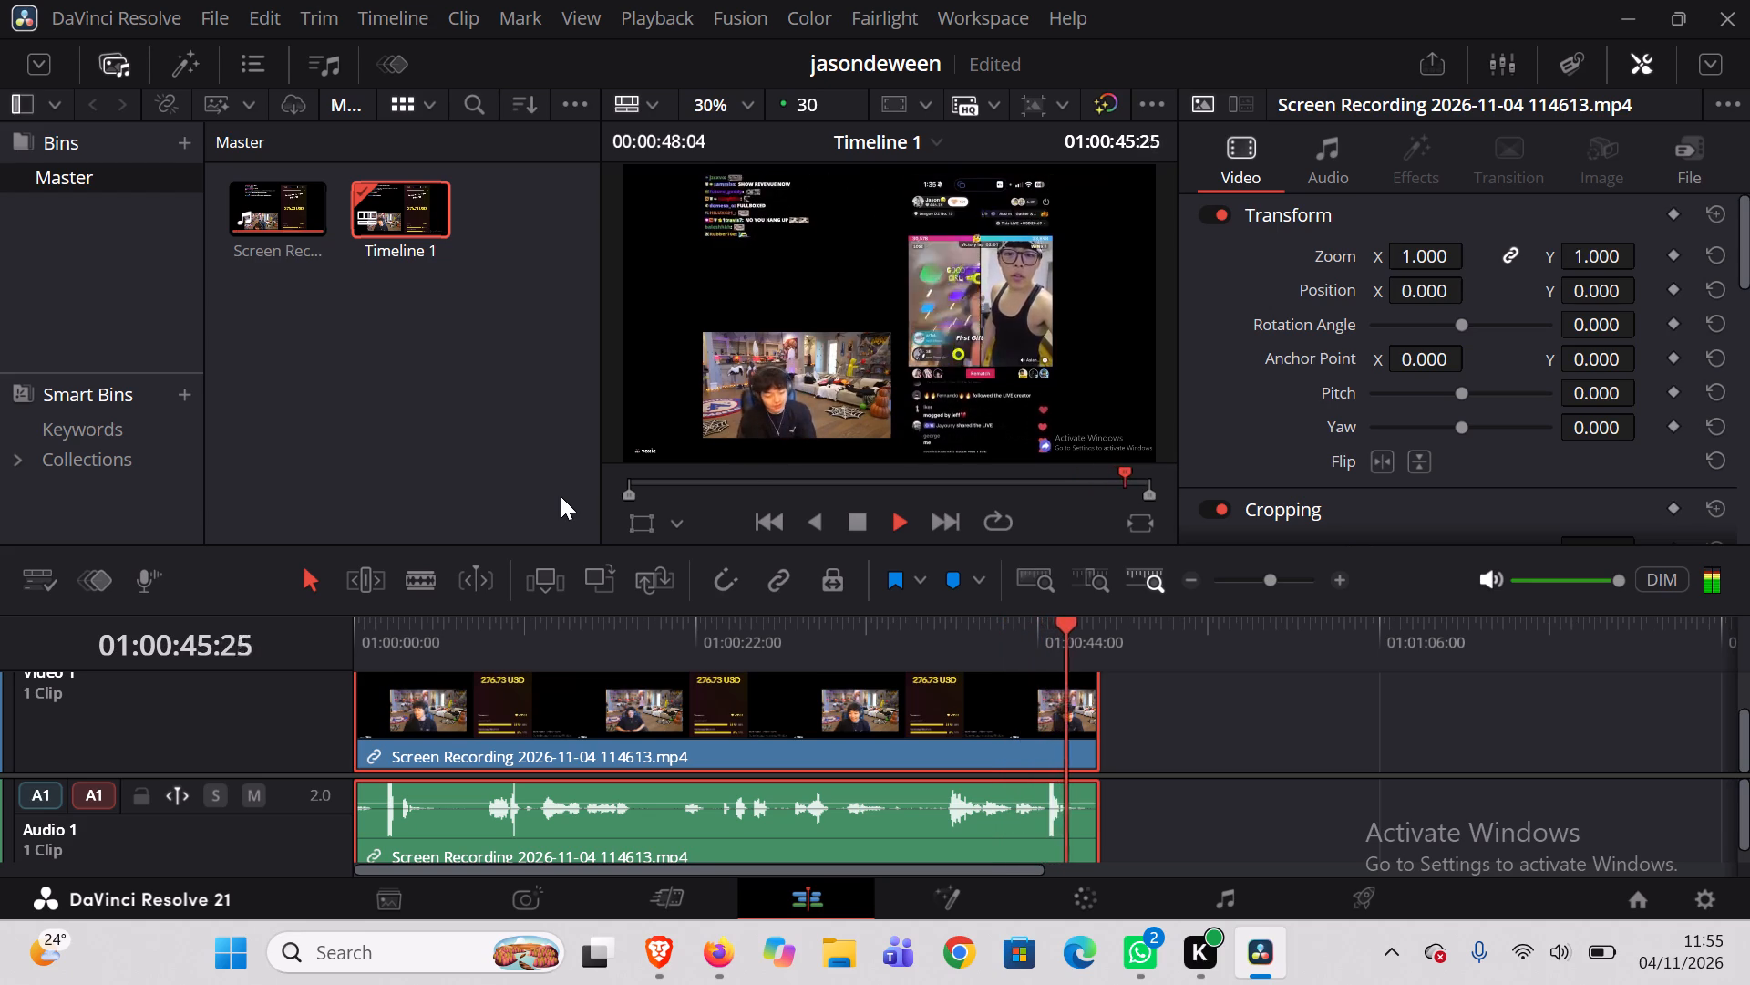
Stop playback, split the recording at 01:00:44:10, and delete both the video and audio remainder after the cut.
{"action": "key", "text": "space"}
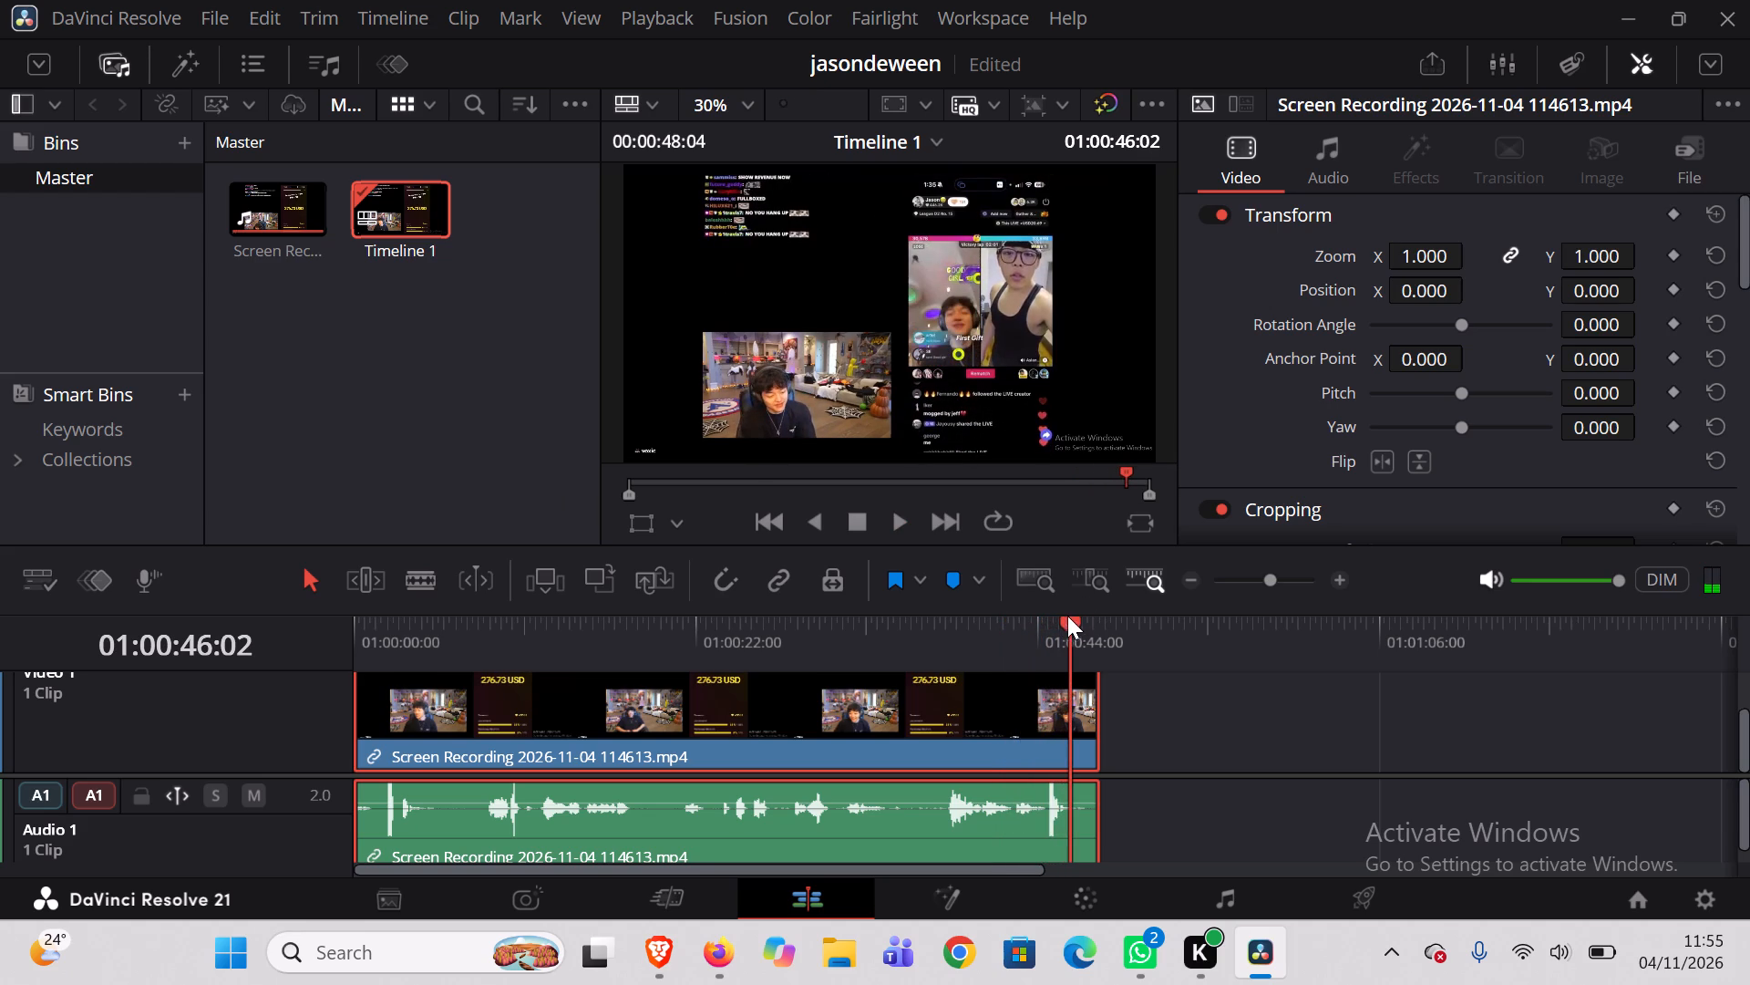
{"action": "left_click_drag", "start_coordinate": [1062, 616], "coordinate": [1037, 638]}
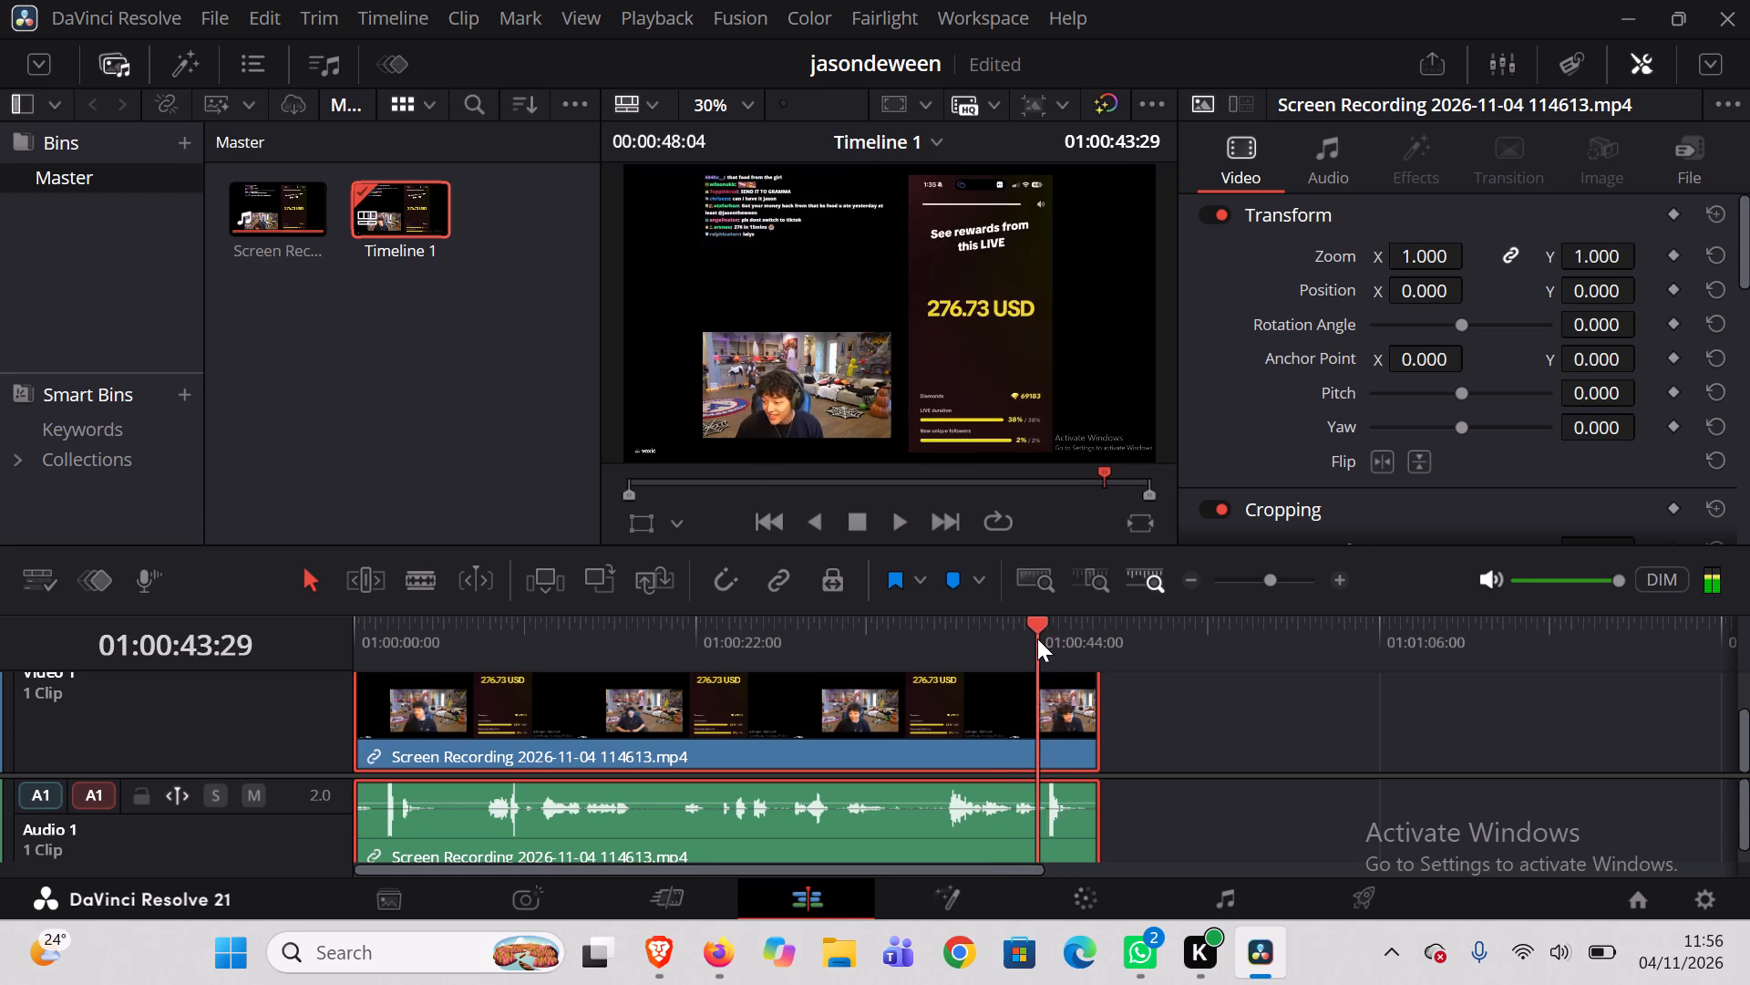
{"action": "left_click_drag", "start_coordinate": [1037, 638], "coordinate": [1043, 641]}
{"action": "key", "text": "ctrl+b"}
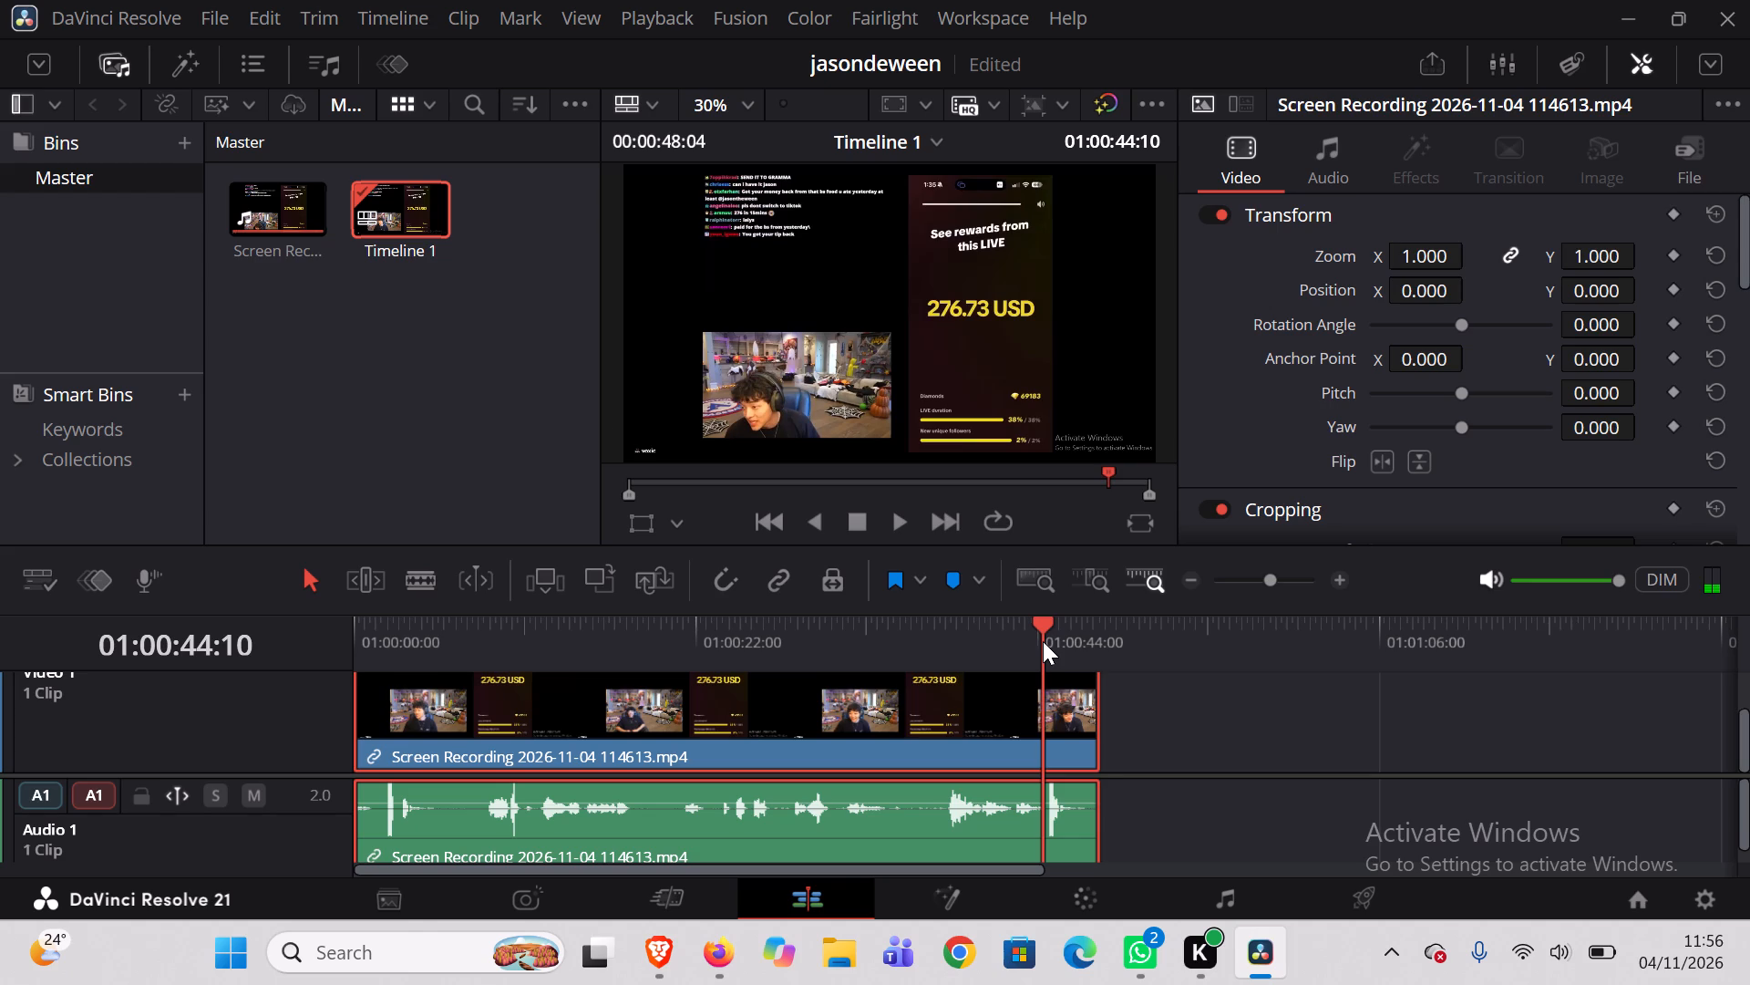
{"action": "left_click", "coordinate": [1053, 702]}
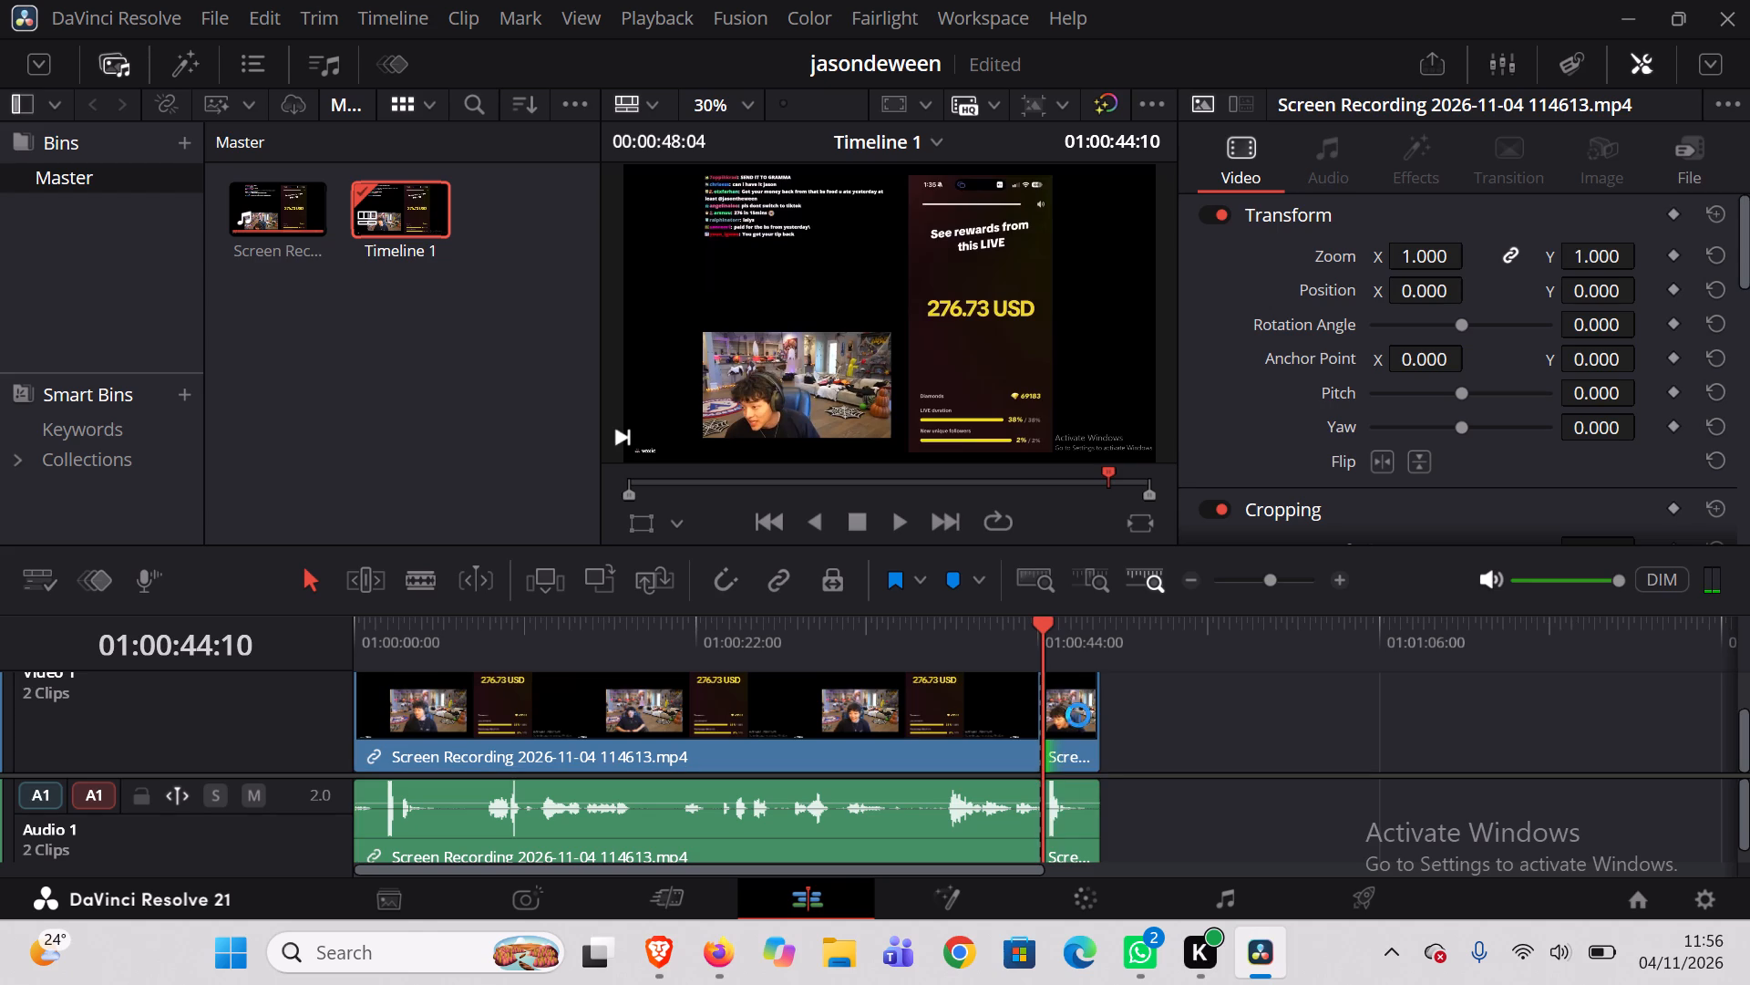
{"action": "left_click", "coordinate": [1078, 715]}
{"action": "key", "text": "BackSpace"}
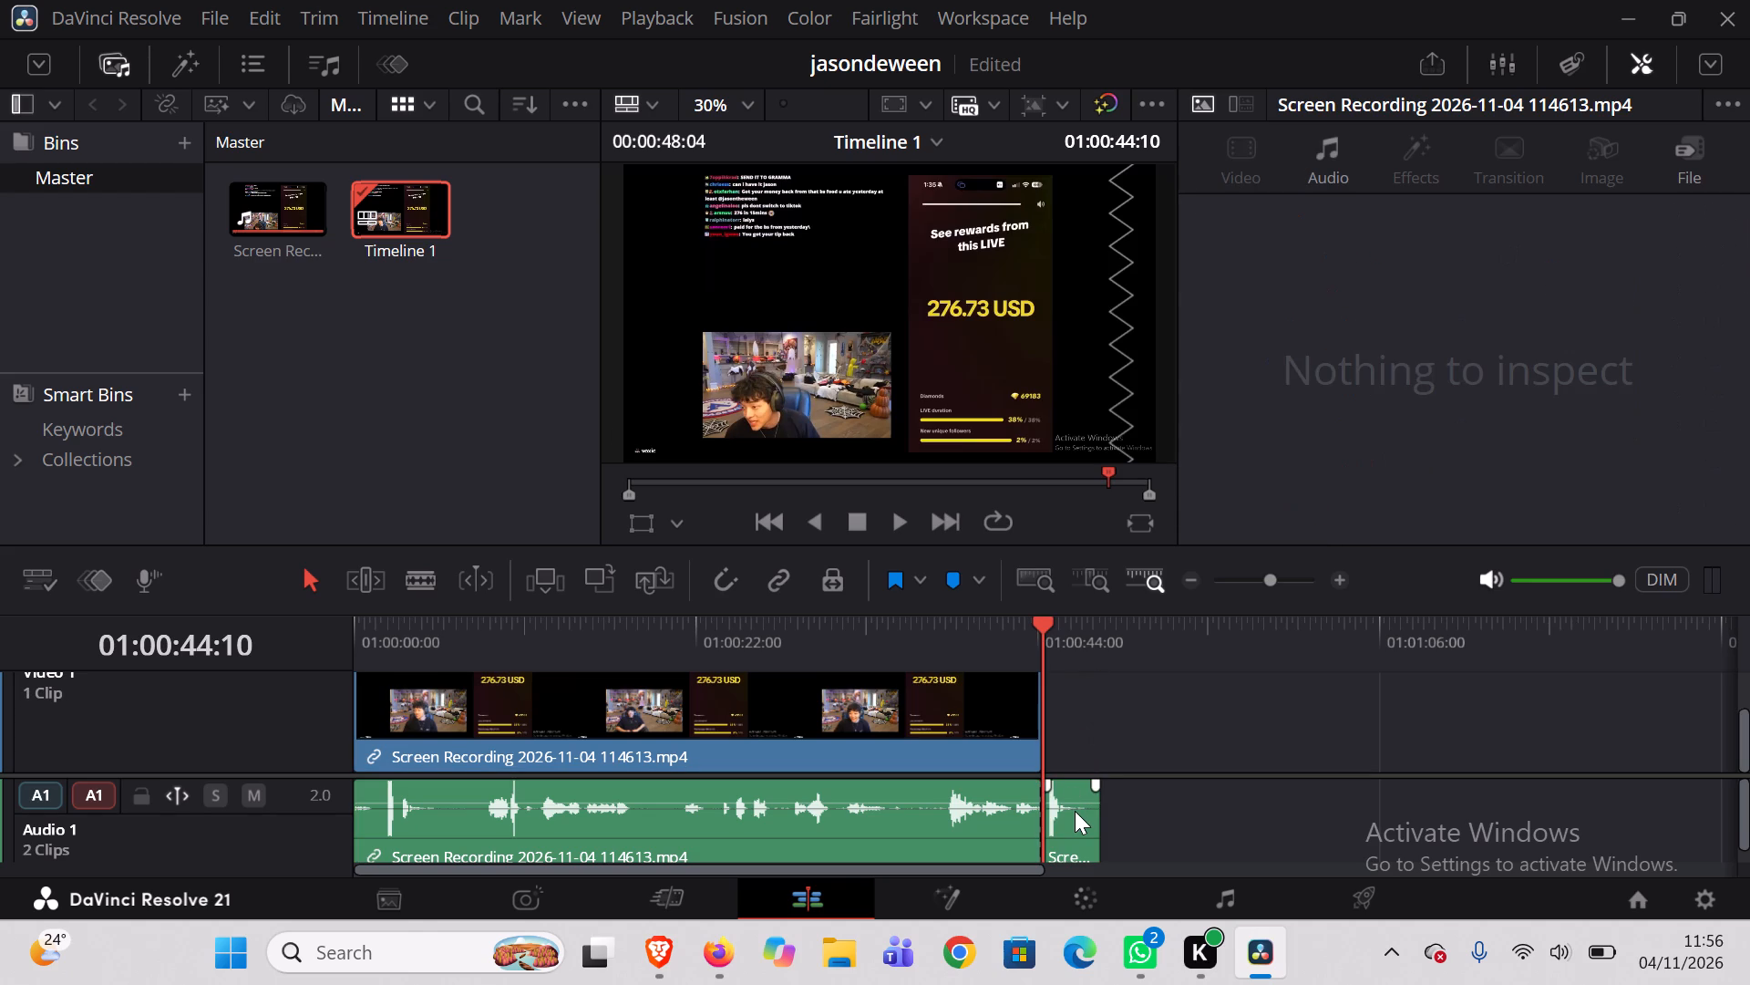
{"action": "left_click", "coordinate": [1075, 811]}
{"action": "key", "text": "BackSpace"}
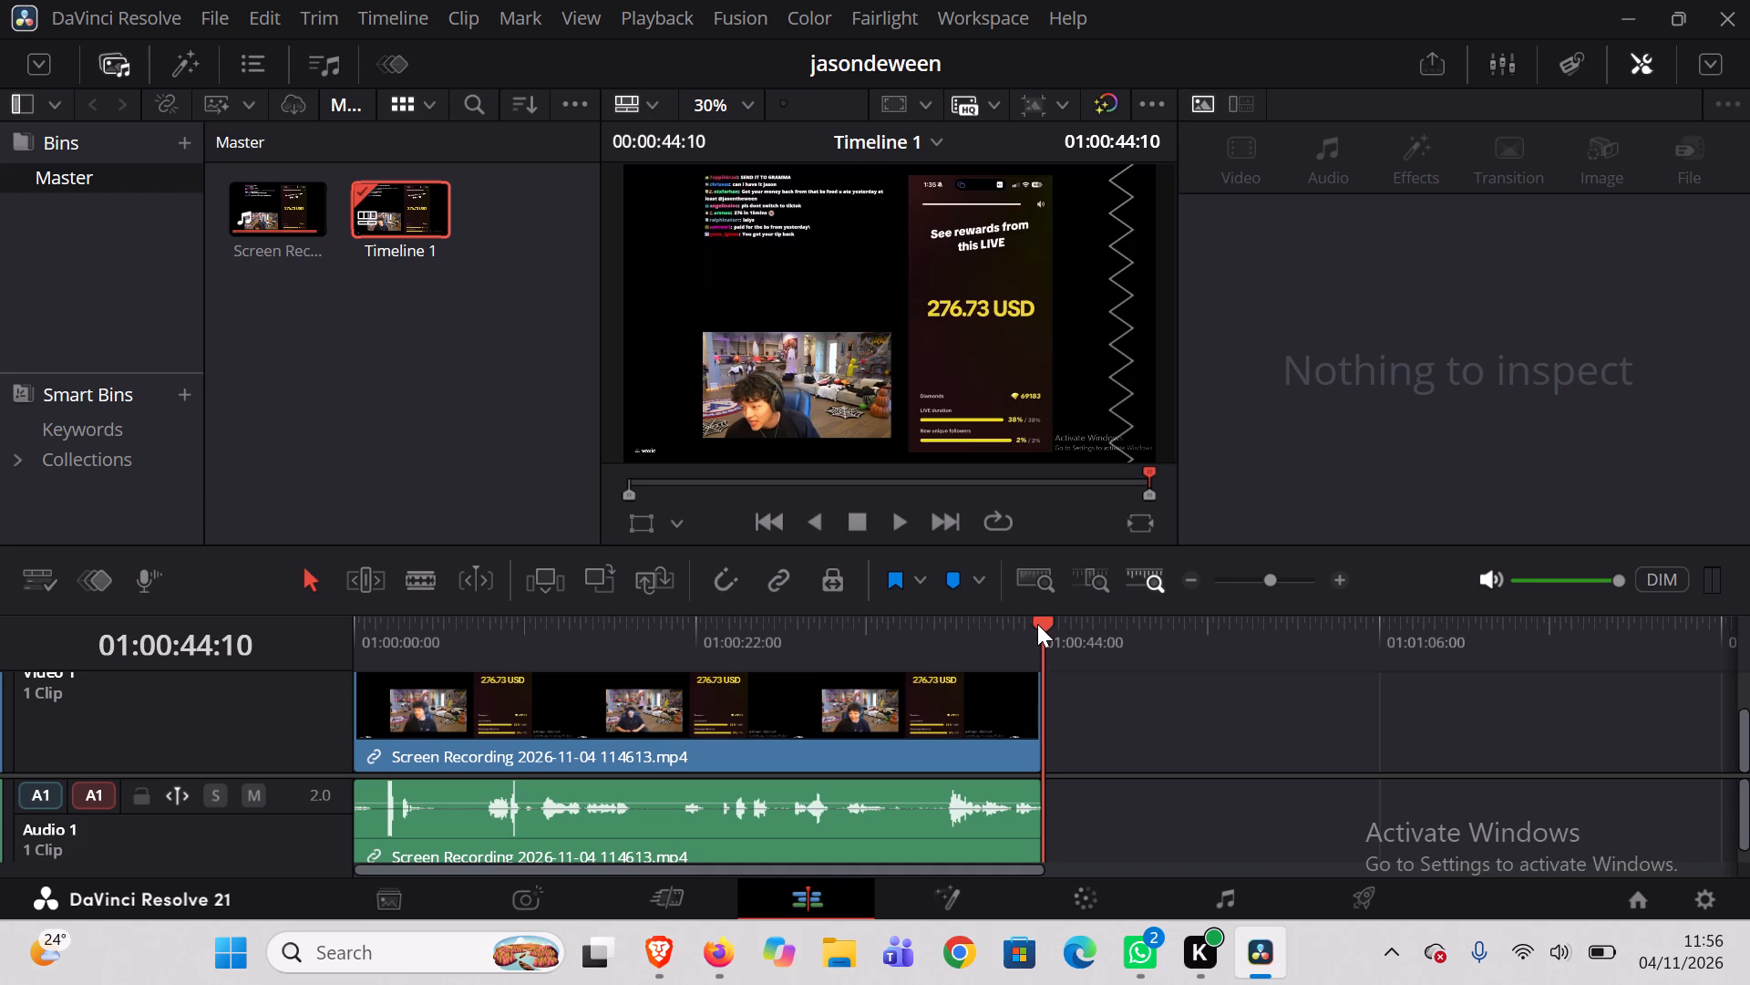
Check the trimmed ending of the timeline and move the playhead back to about 01:00:40:11.
{"action": "left_click_drag", "start_coordinate": [1037, 624], "coordinate": [1019, 630]}
{"action": "key", "text": "space"}
{"action": "key", "text": "space"}
{"action": "left_click_drag", "start_coordinate": [1052, 623], "coordinate": [982, 645]}
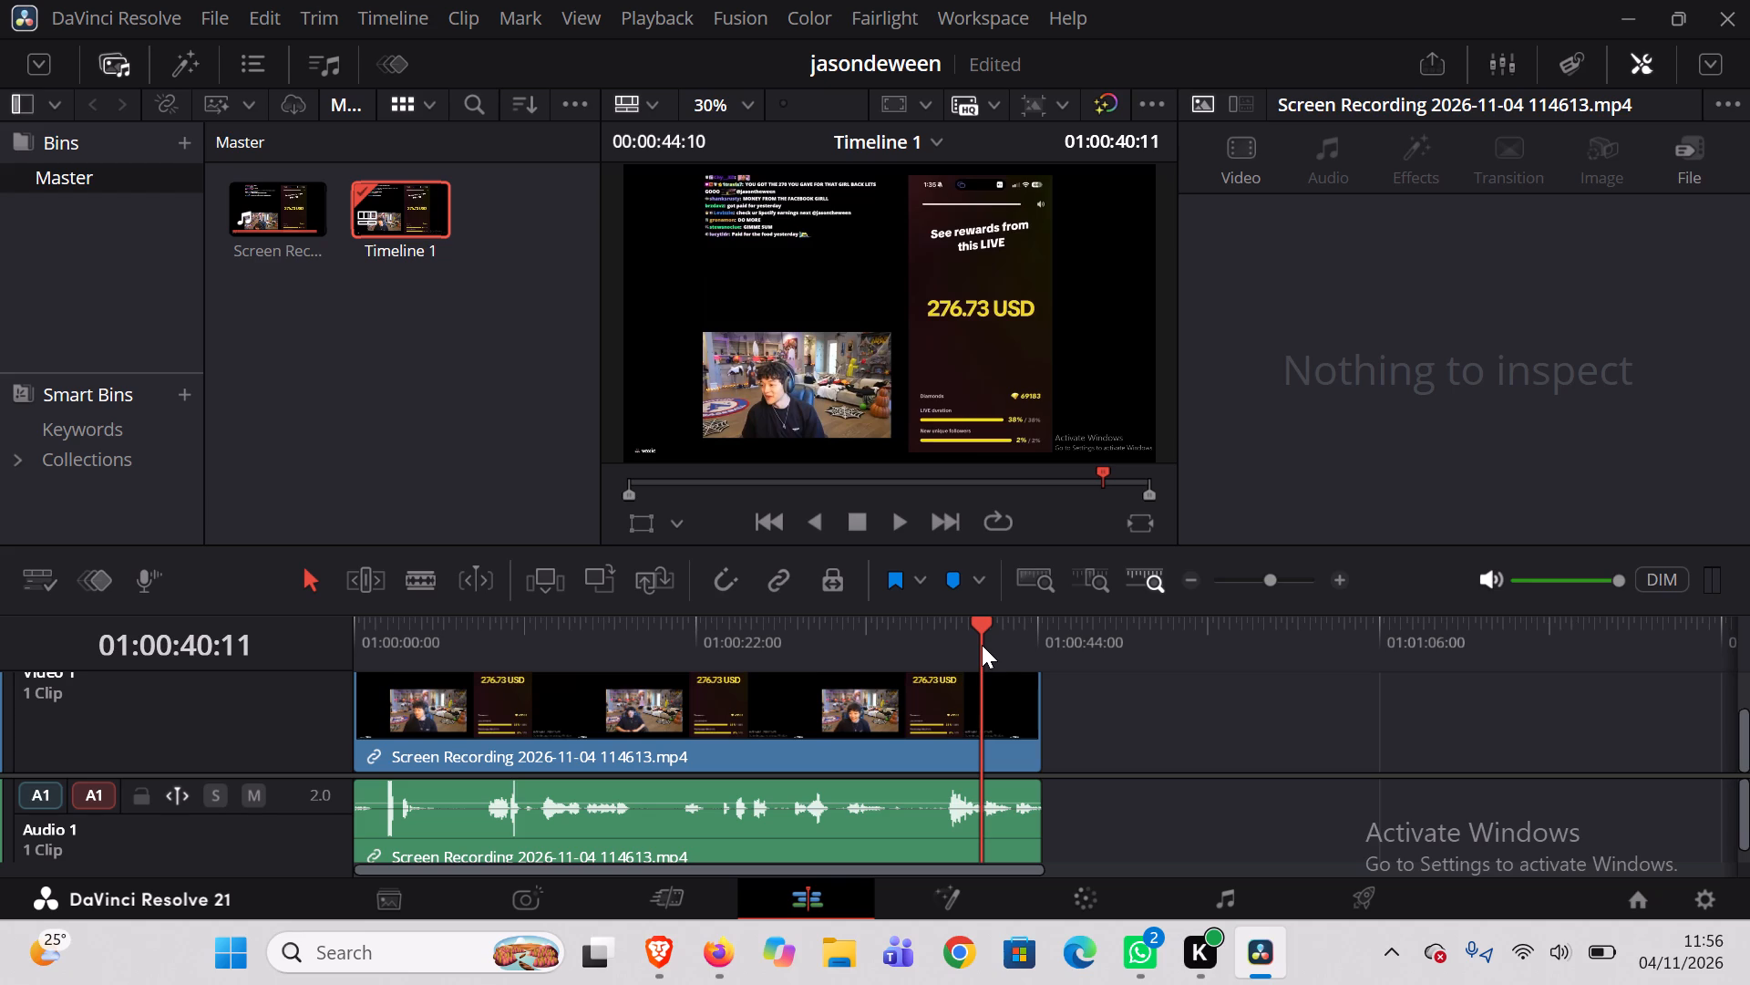
Switch to the Brave browser and copy the X post's full caption about JasonTheWeen and Kai Cenat's TikTok Live earnings.
{"action": "left_click", "coordinate": [664, 949]}
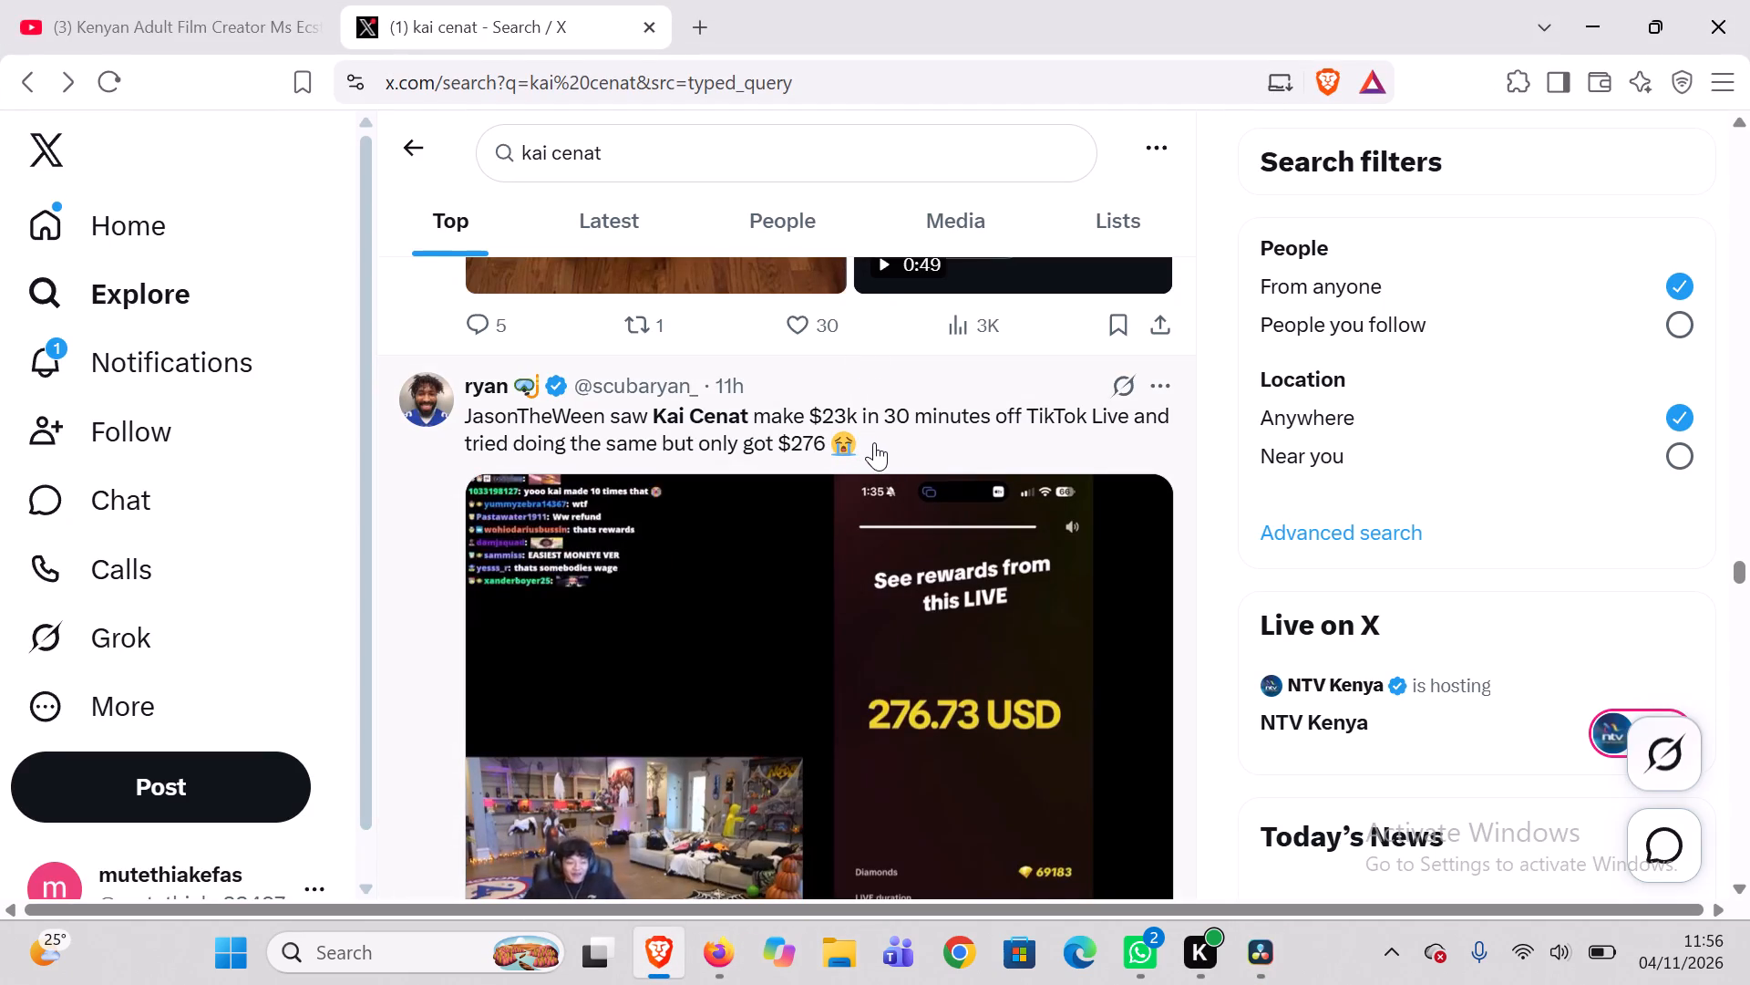
{"action": "left_click_drag", "start_coordinate": [874, 442], "coordinate": [473, 400]}
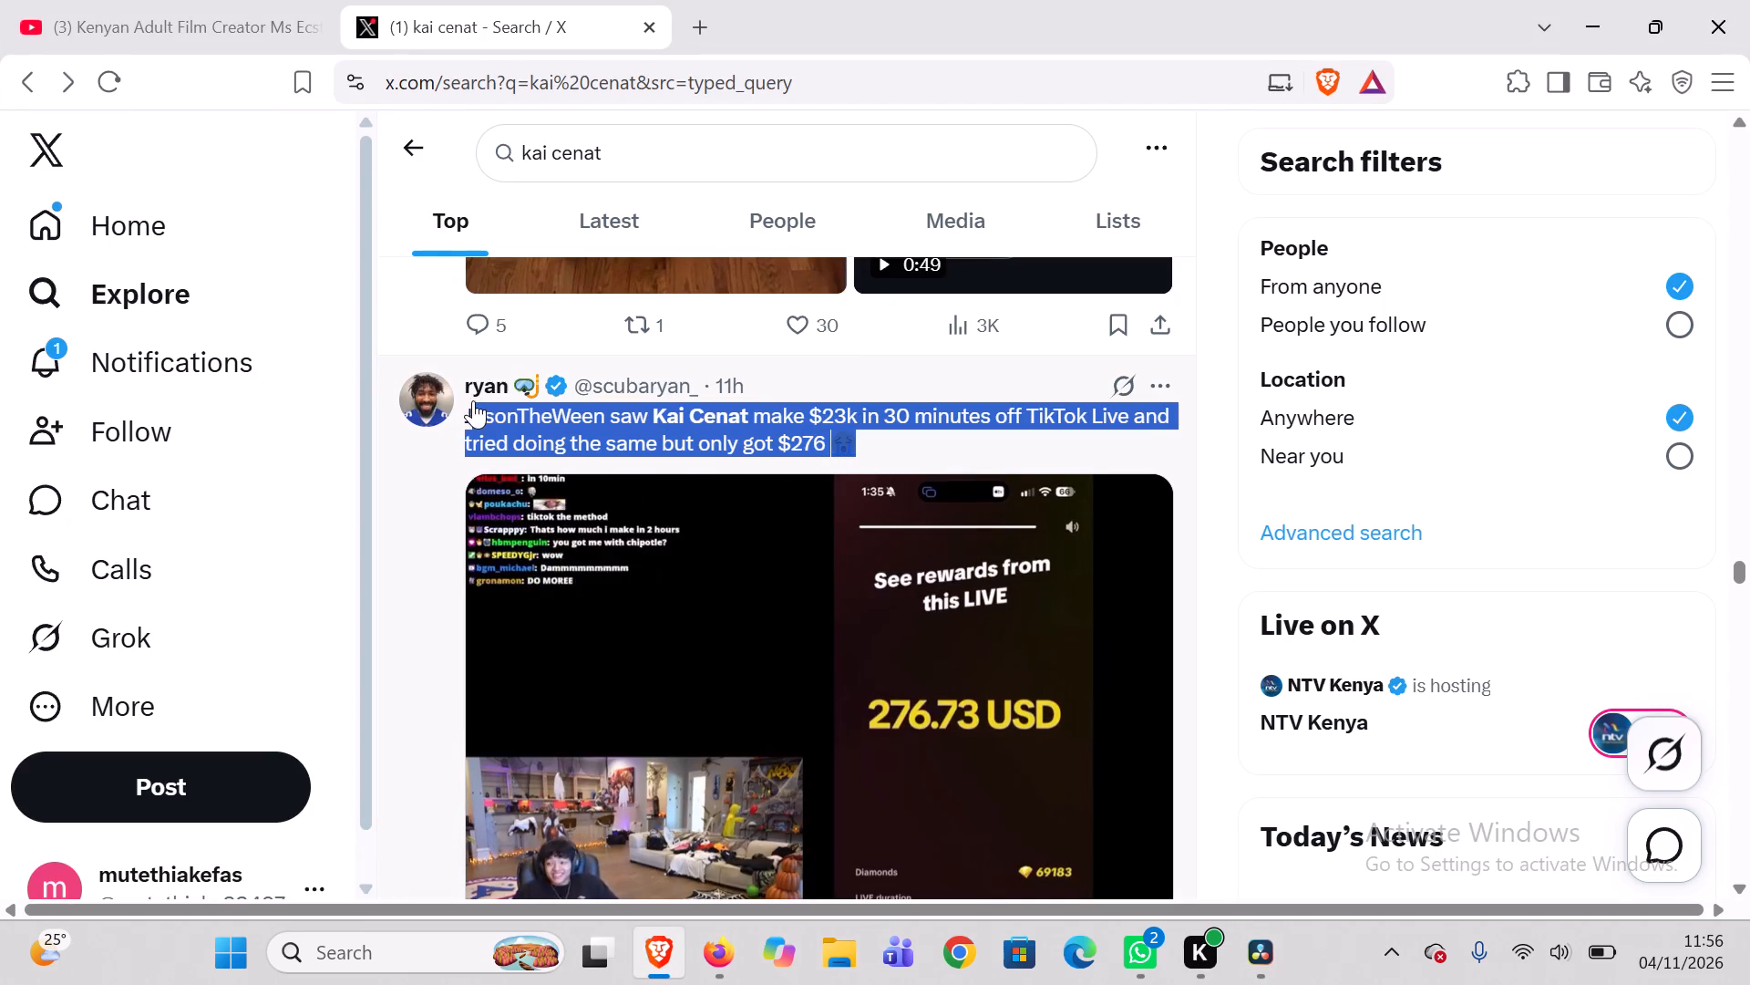
{"action": "left_click_drag", "start_coordinate": [473, 400], "coordinate": [468, 410]}
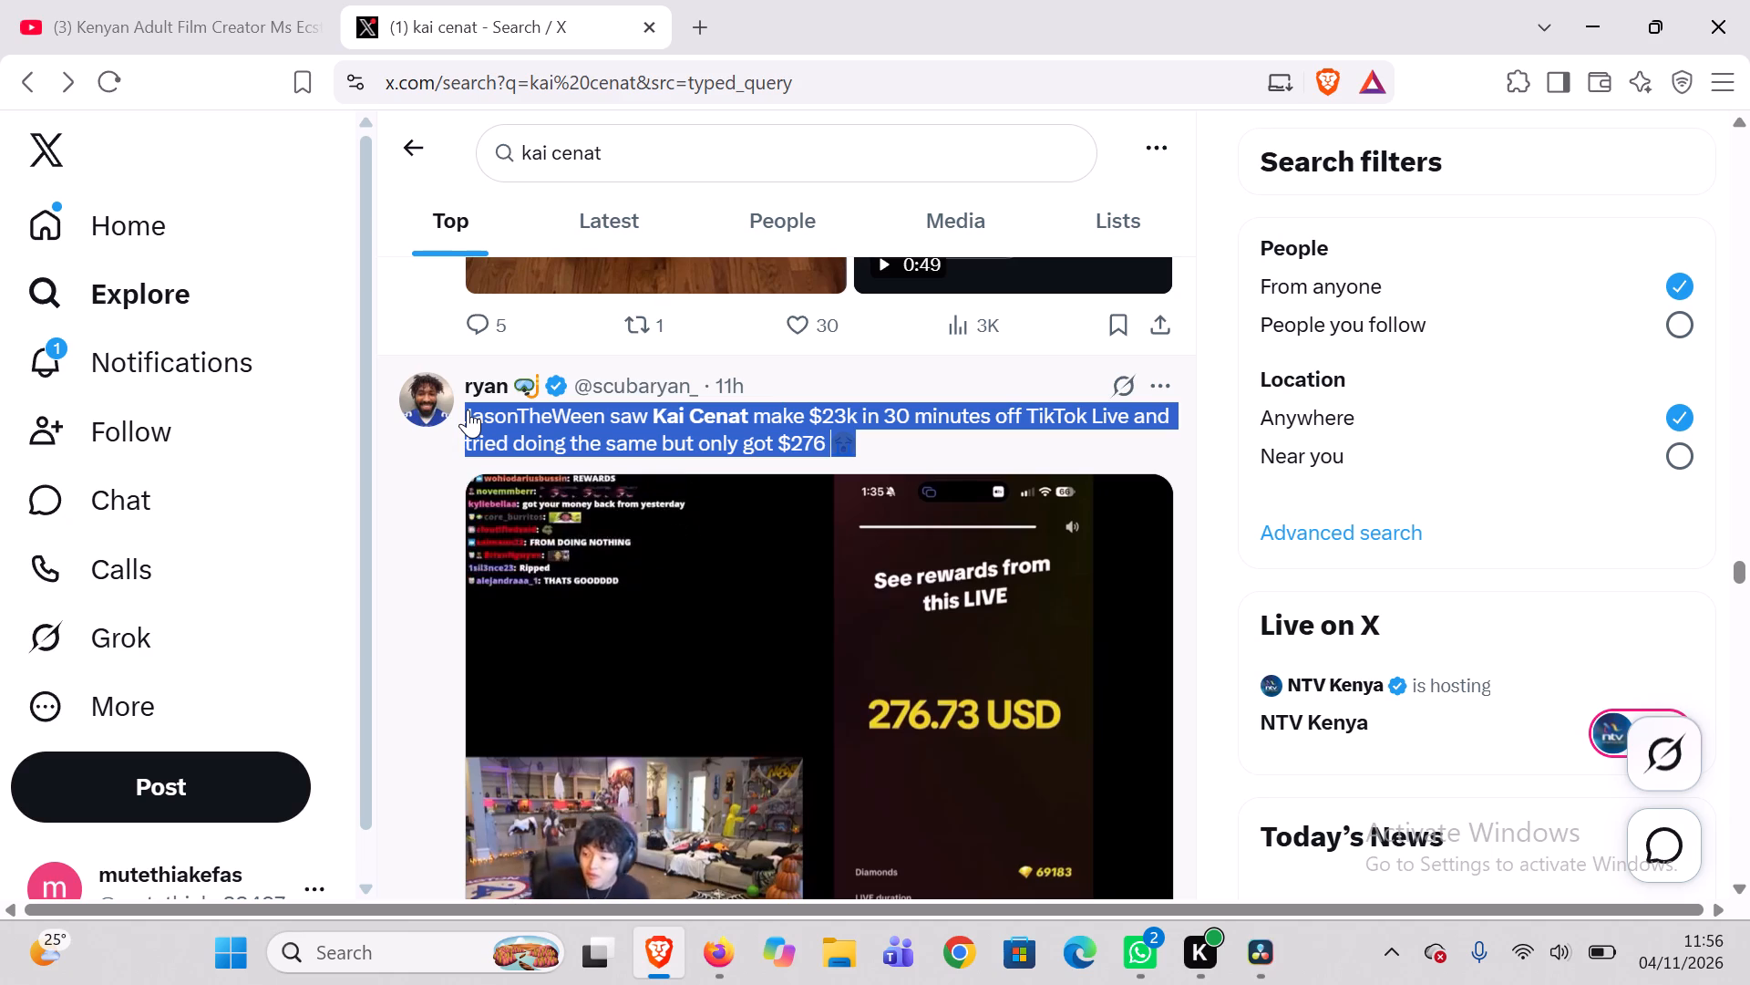
{"action": "key", "text": "ctrl+c"}
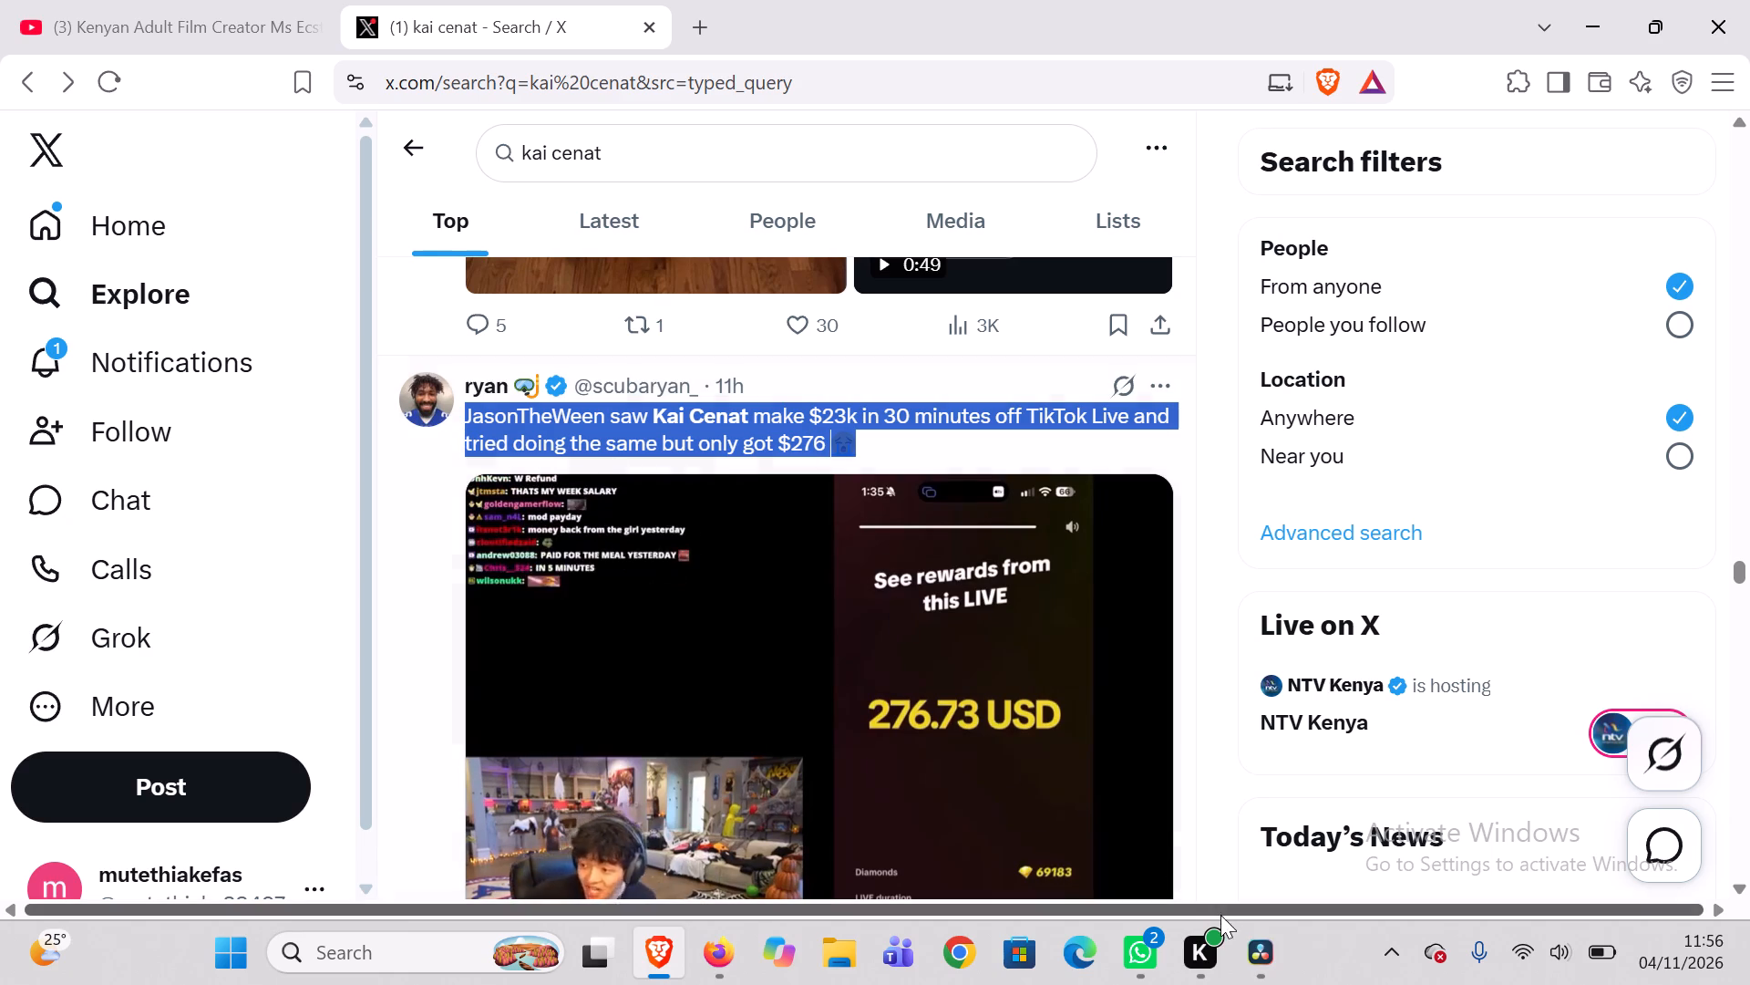
Return to DaVinci Resolve and add a Text node merged over the screen recording in the Fusion composition.
{"action": "left_click", "coordinate": [1243, 944]}
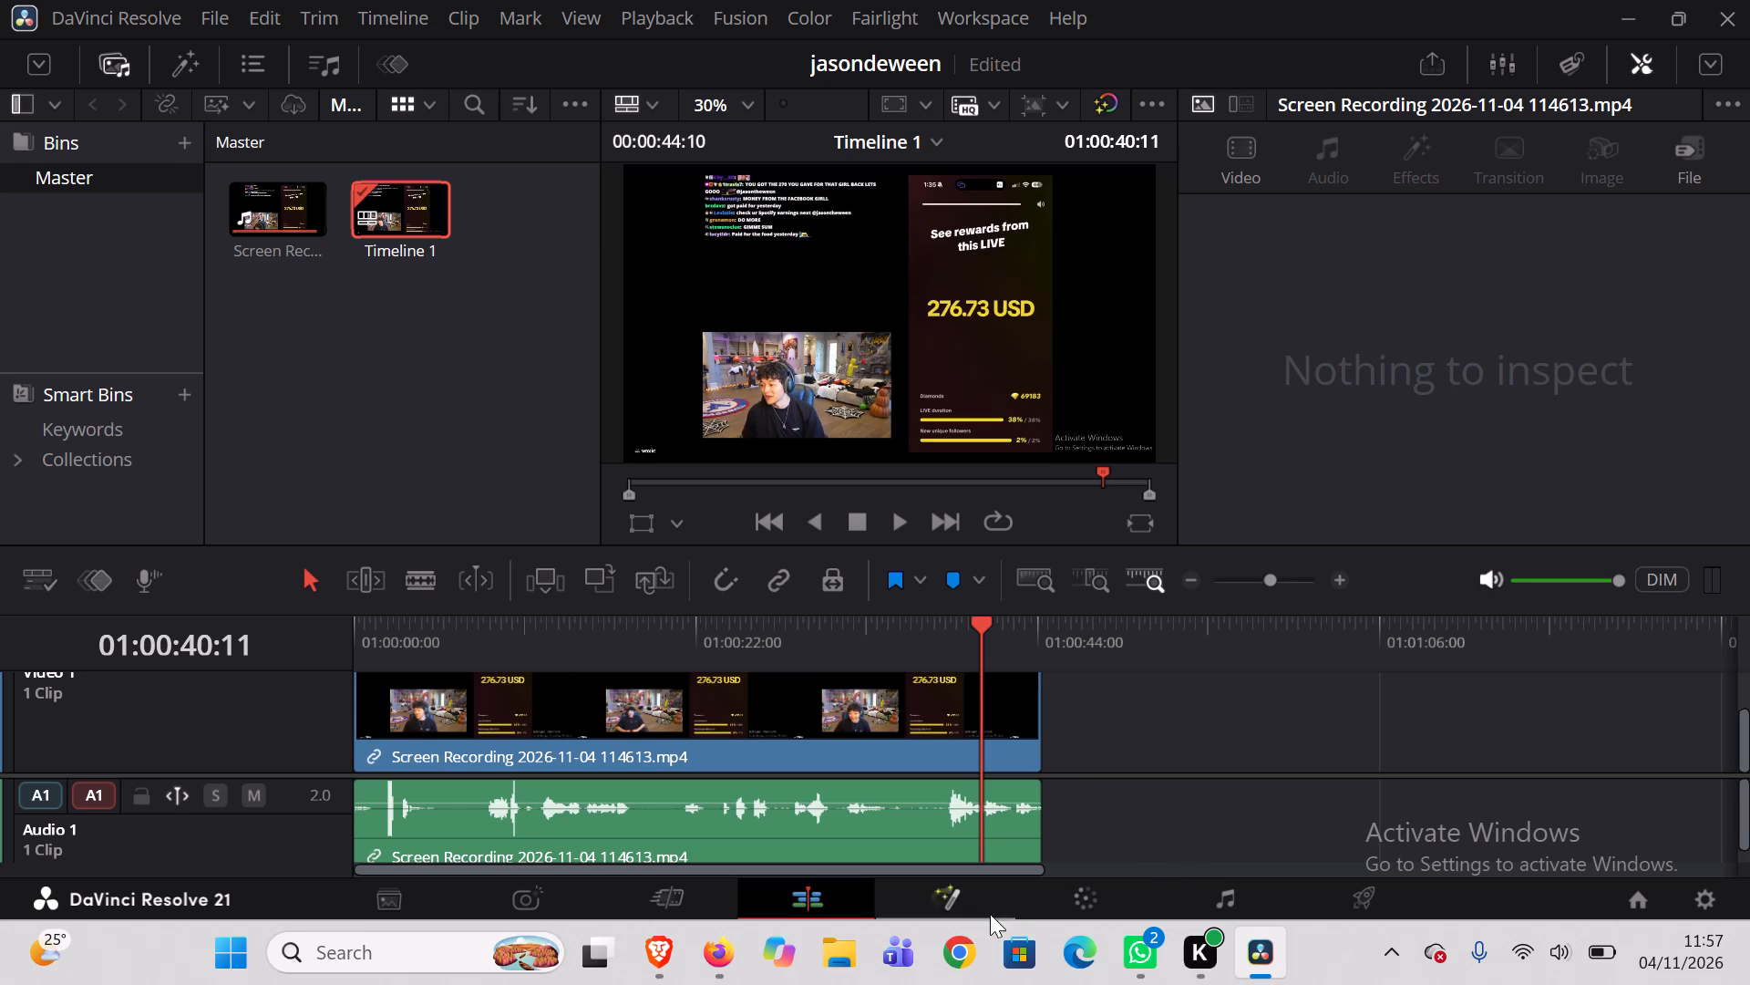
{"action": "left_click", "coordinate": [938, 893]}
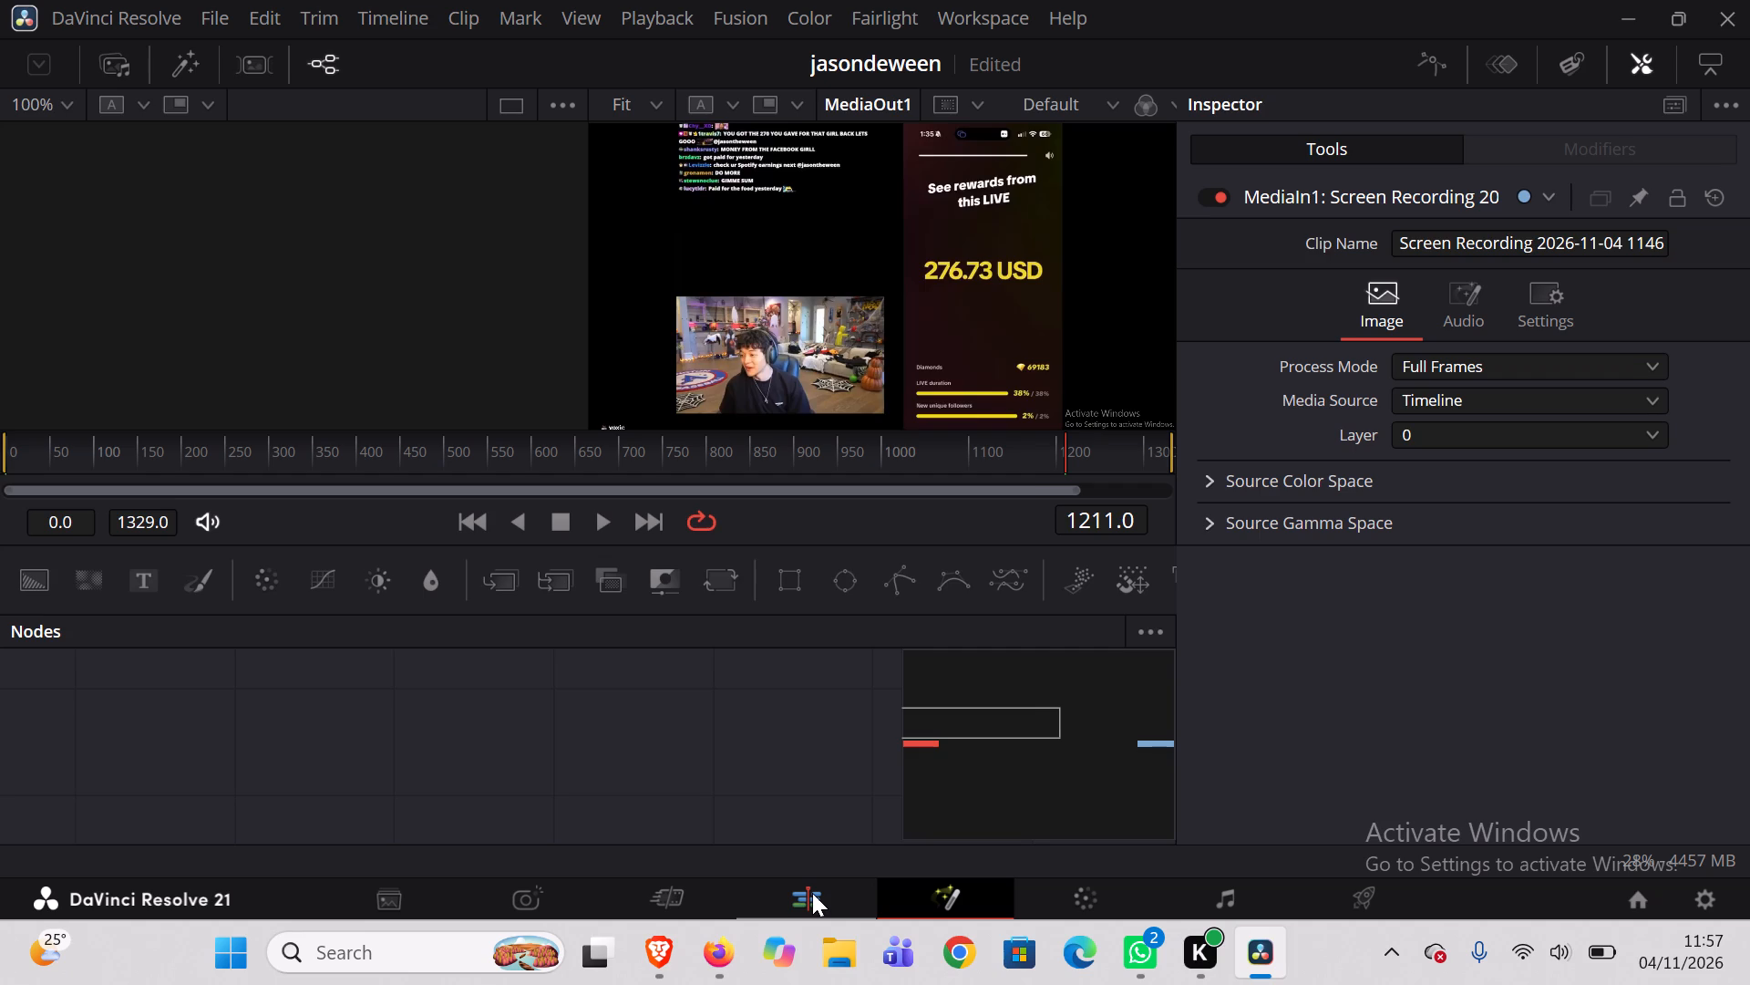
{"action": "key", "text": "shift+space"}
{"action": "type", "text": "text"}
{"action": "key", "text": "Return"}
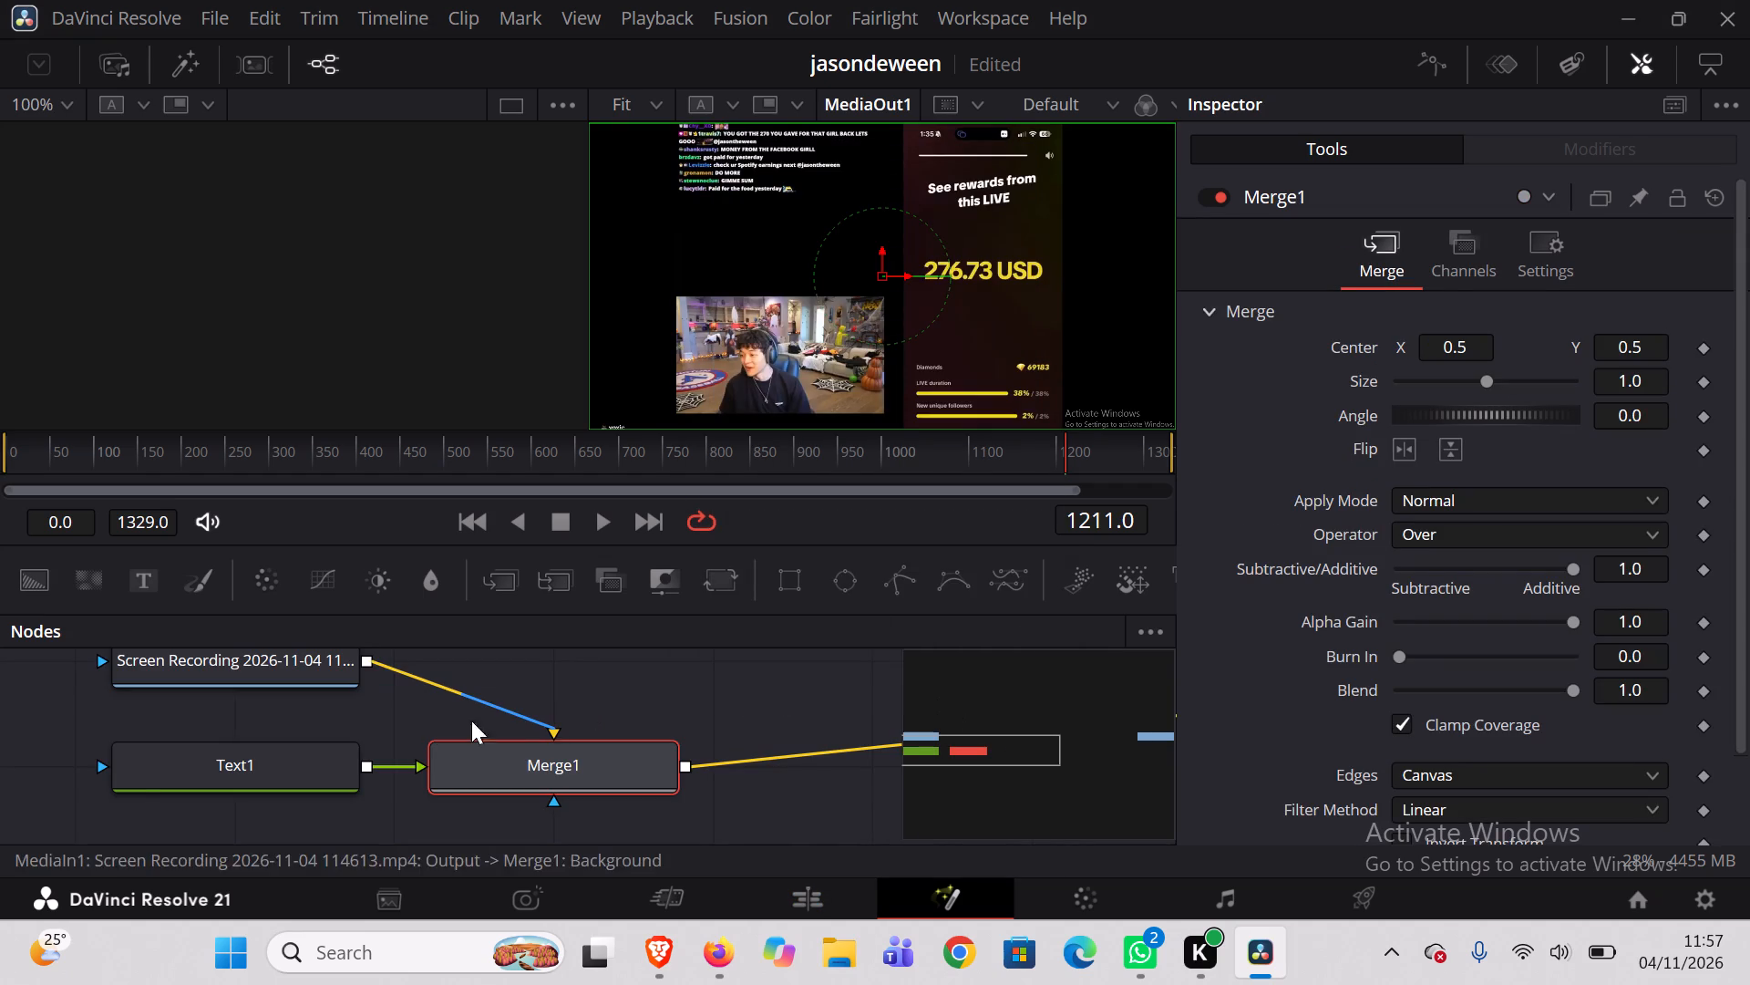
Insert the copied caption as the Text1 node's text, enclosed between two pairs of single quotation marks ('').
{"action": "left_click", "coordinate": [332, 755]}
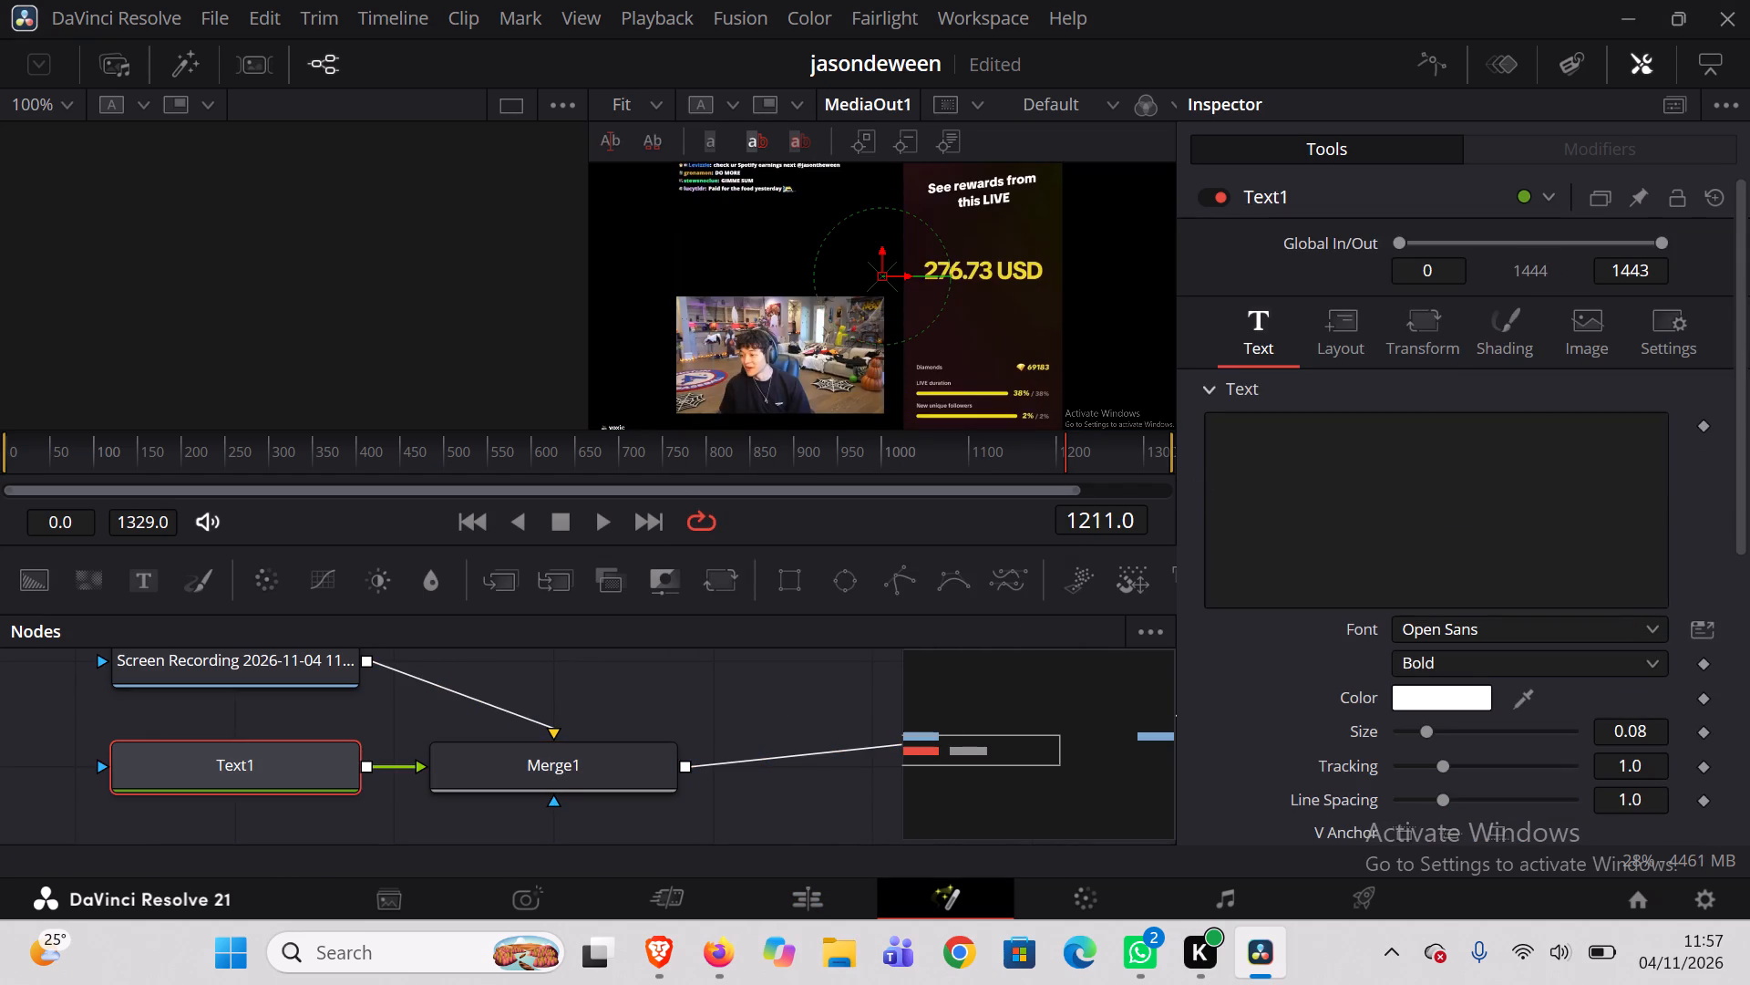
{"action": "left_click", "coordinate": [1252, 436]}
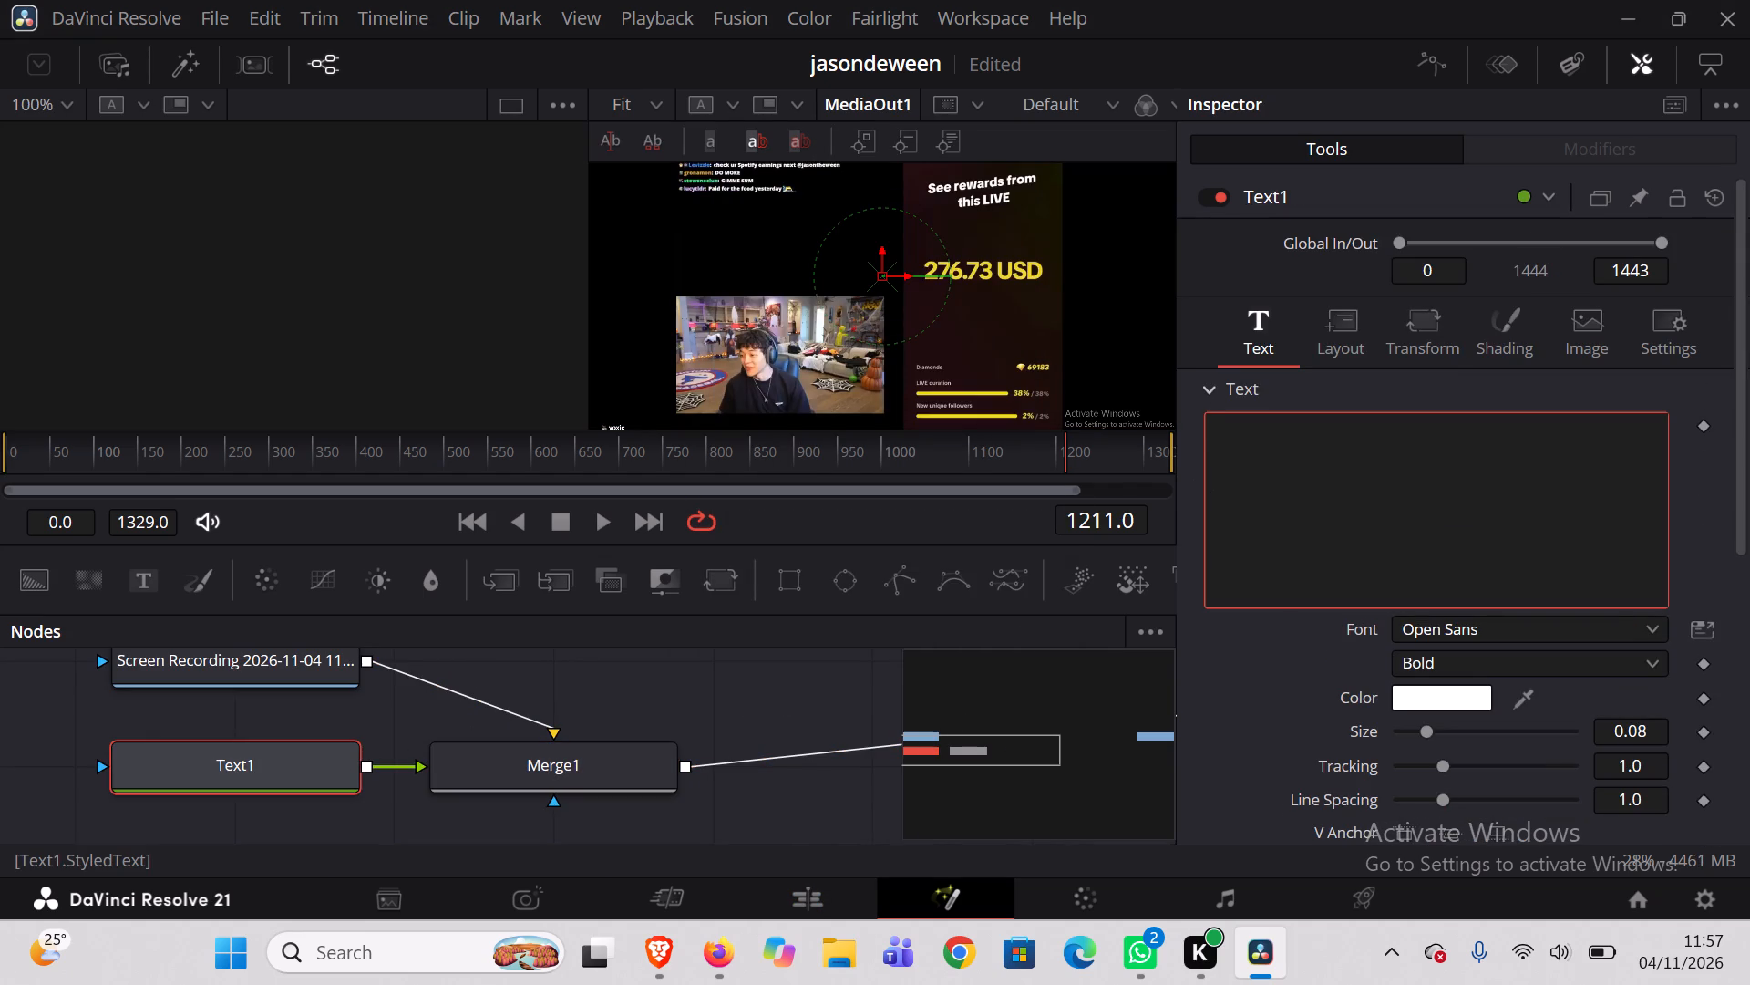
{"action": "type", "text": "''"}
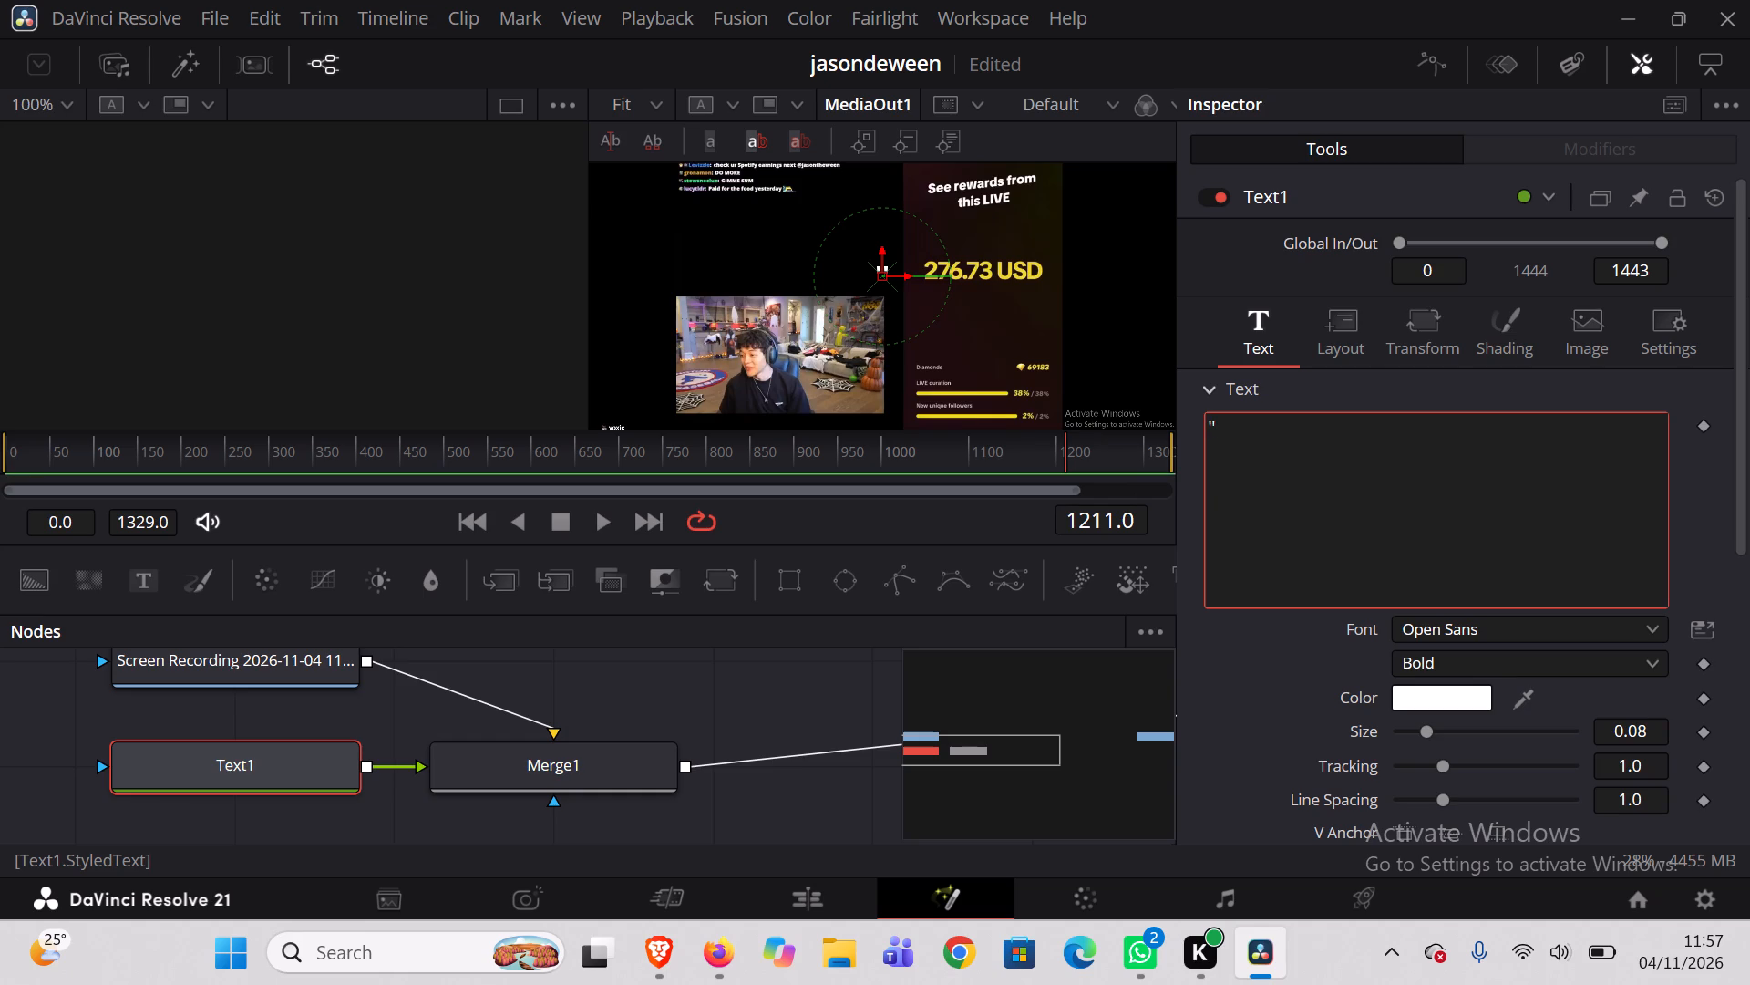
{"action": "type", "text": "''"}
{"action": "key", "text": "Left"}
{"action": "key", "text": "Left"}
{"action": "key", "text": "ctrl+v"}
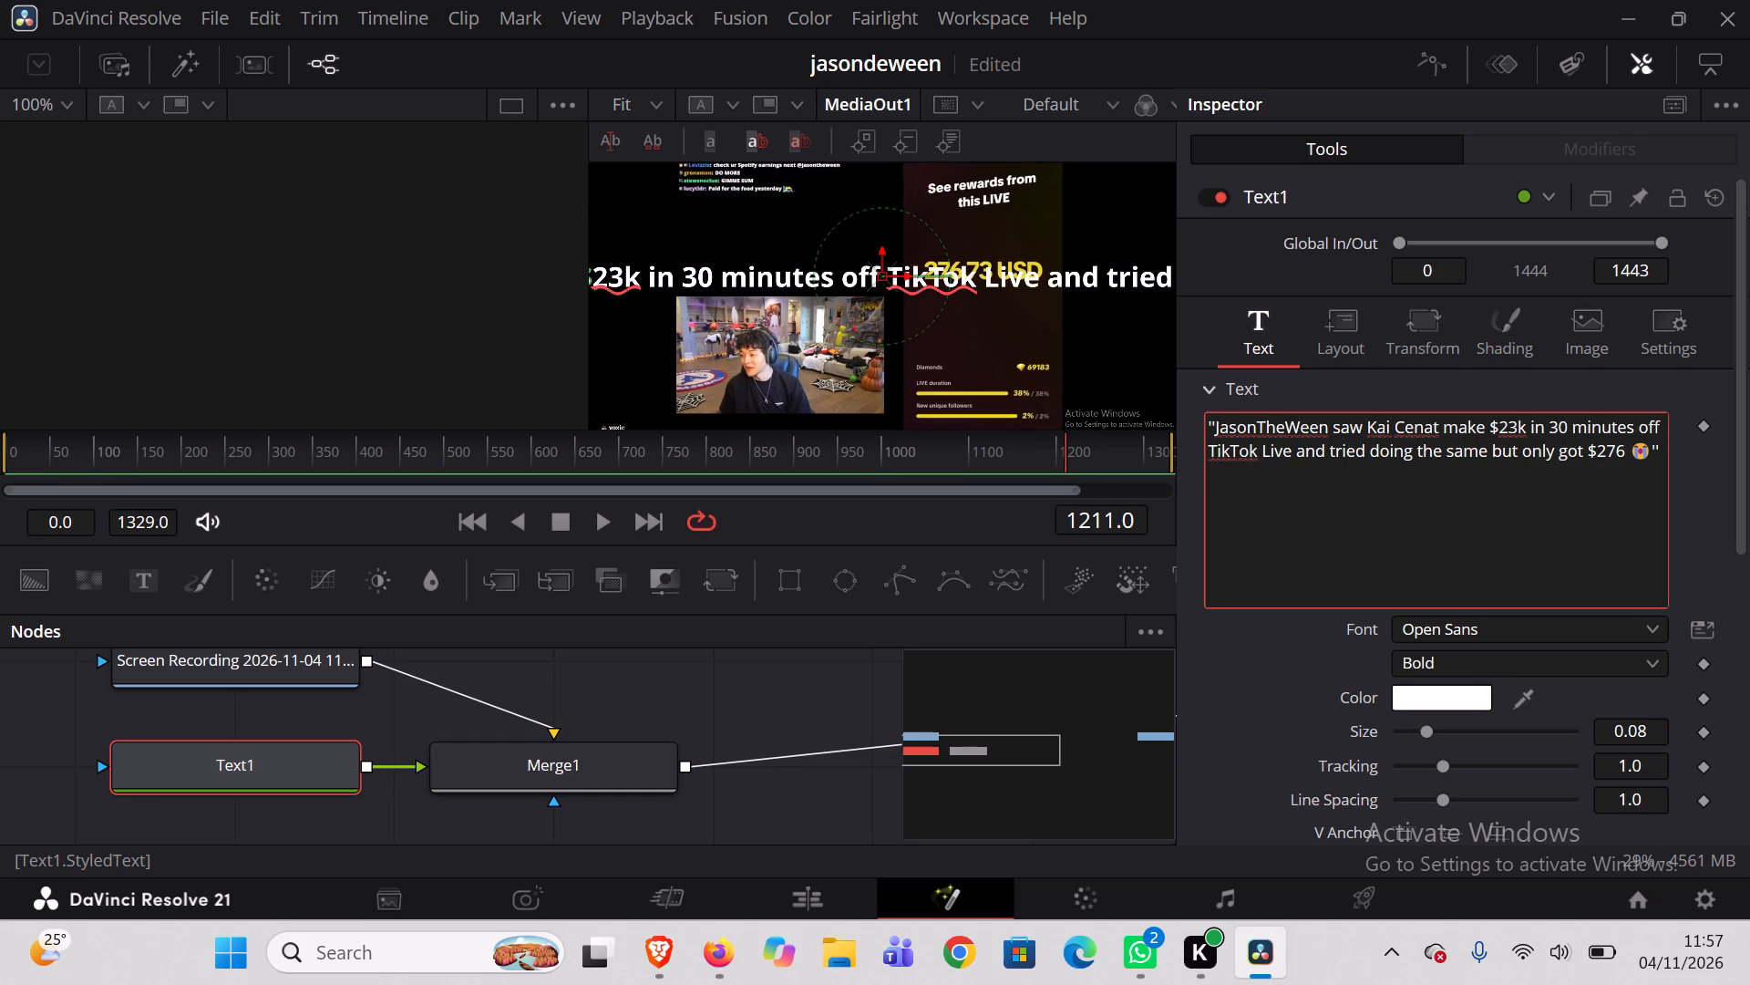
Break the caption into four lines, with line ends after "Kai Cenat", "30 minutes off" and "tried doing the".
{"action": "left_click", "coordinate": [1530, 428]}
{"action": "key", "text": "Return"}
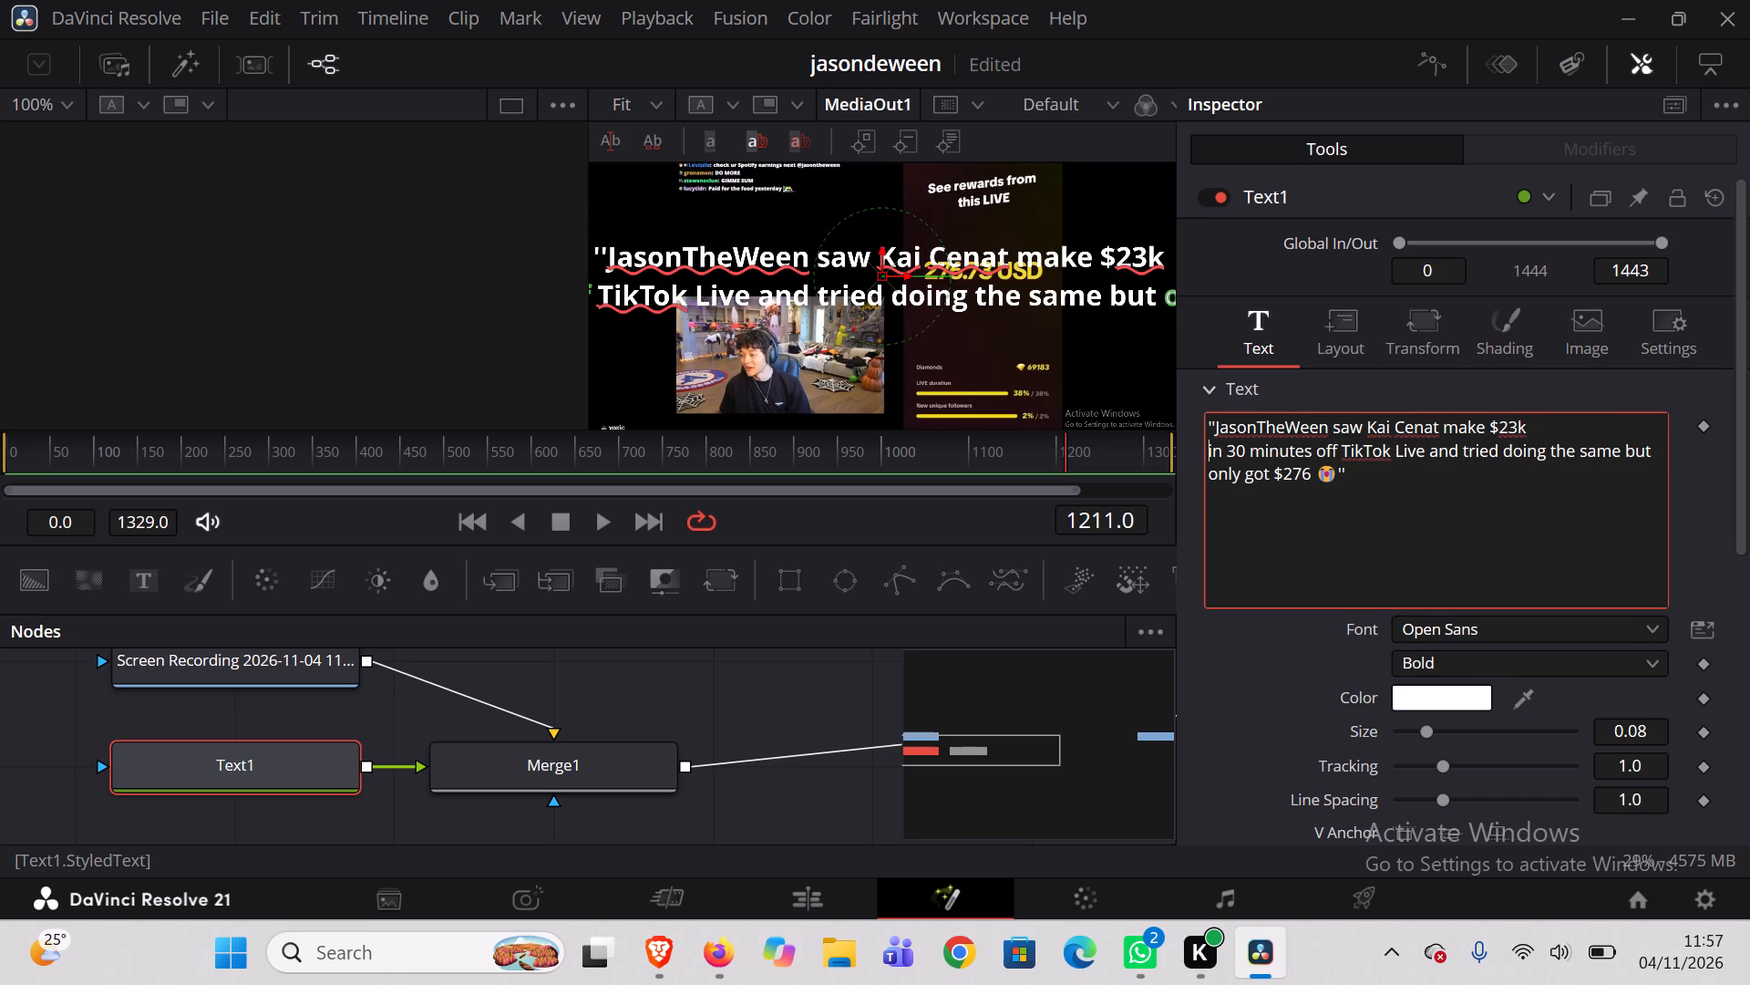
{"action": "left_click", "coordinate": [1443, 426]}
{"action": "key", "text": "Return"}
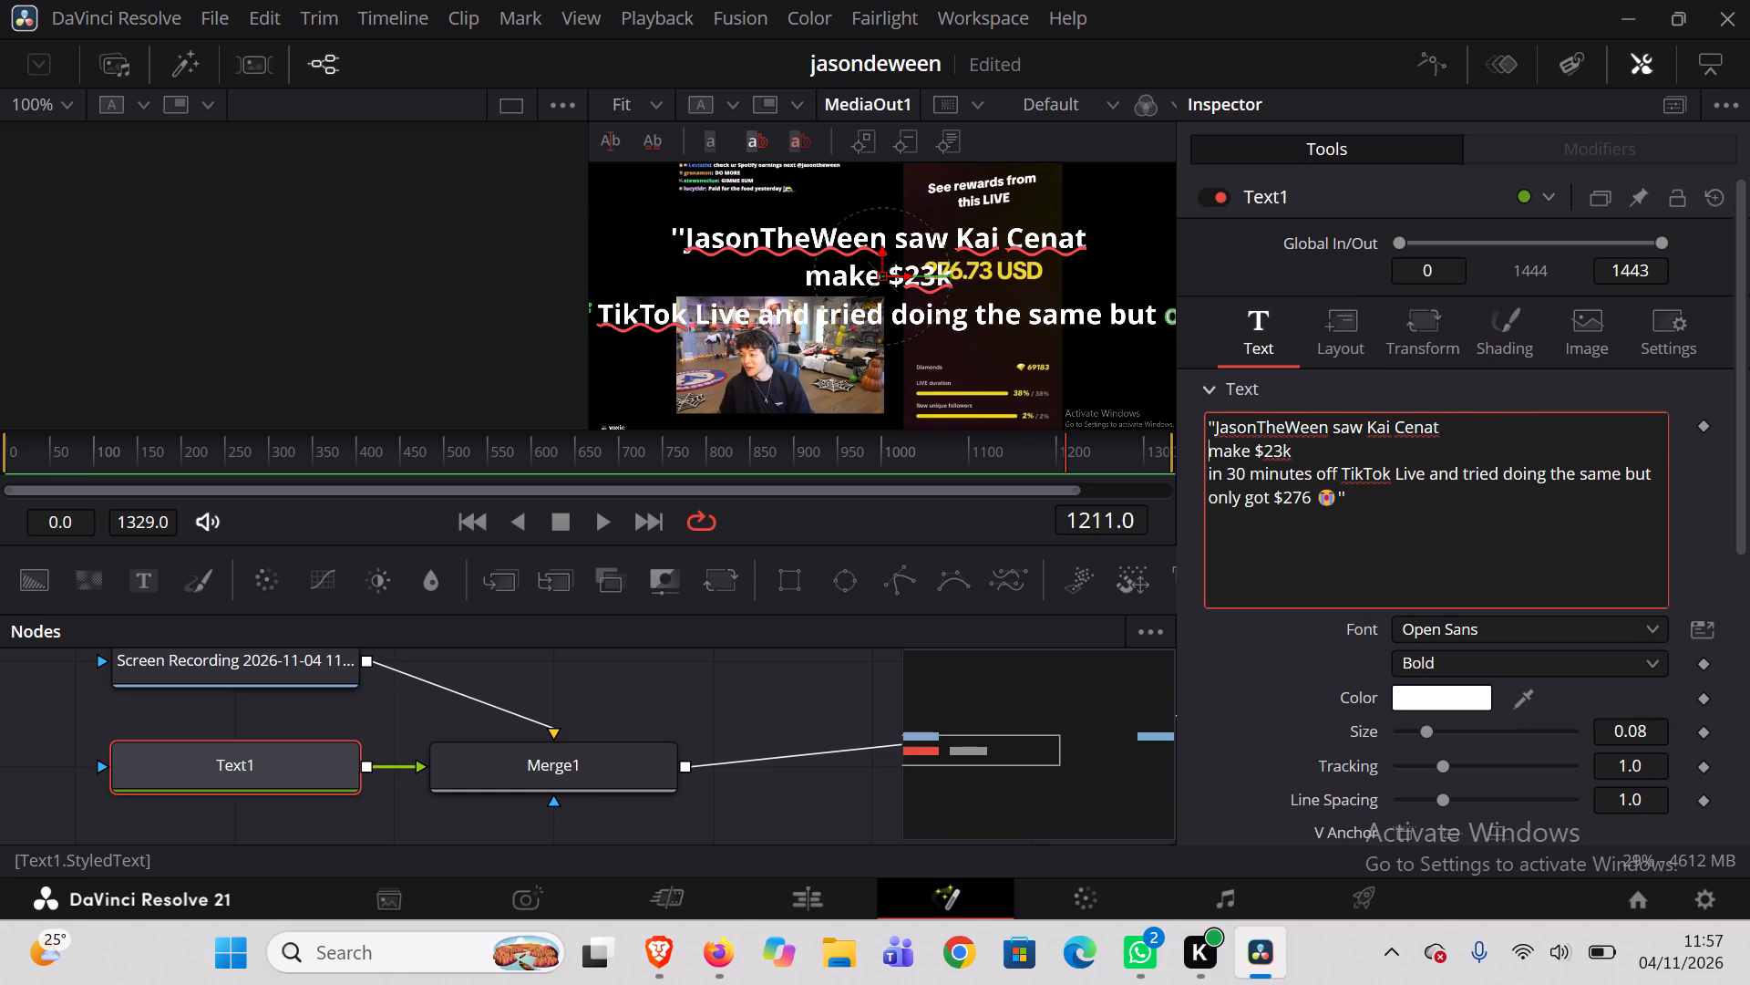
{"action": "key", "text": "Down"}
{"action": "key", "text": "BackSpace"}
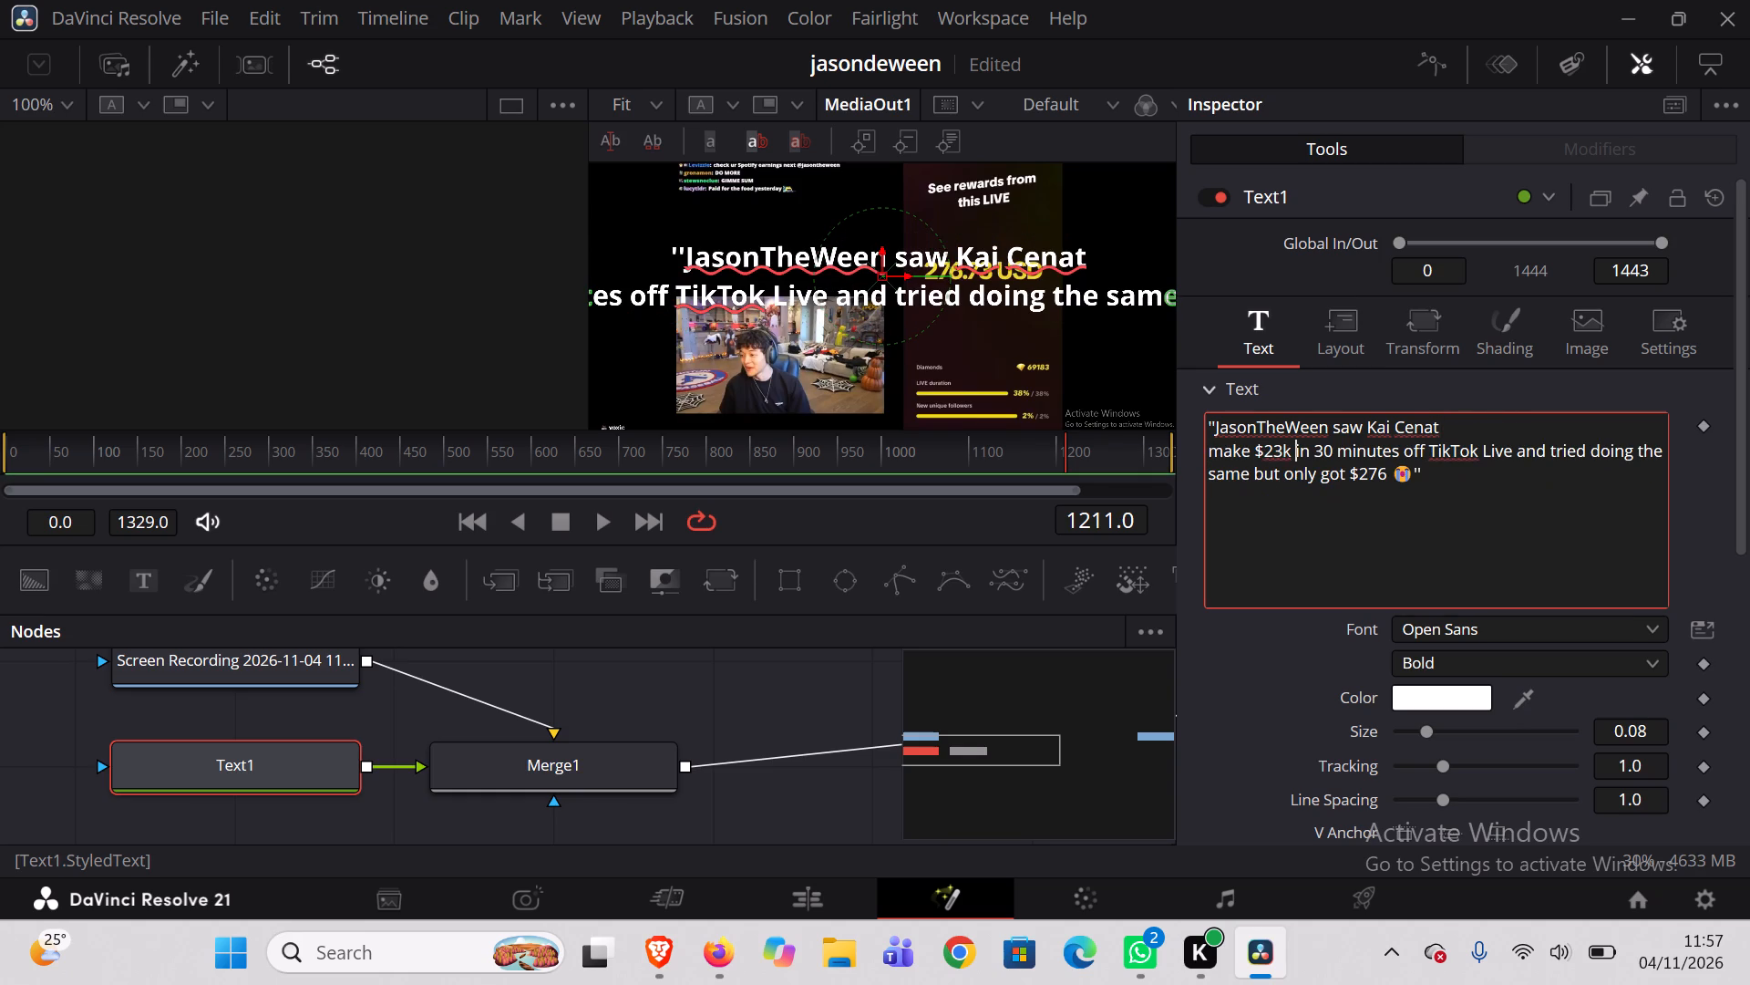
{"action": "left_click", "coordinate": [1429, 446]}
{"action": "key", "text": "Return"}
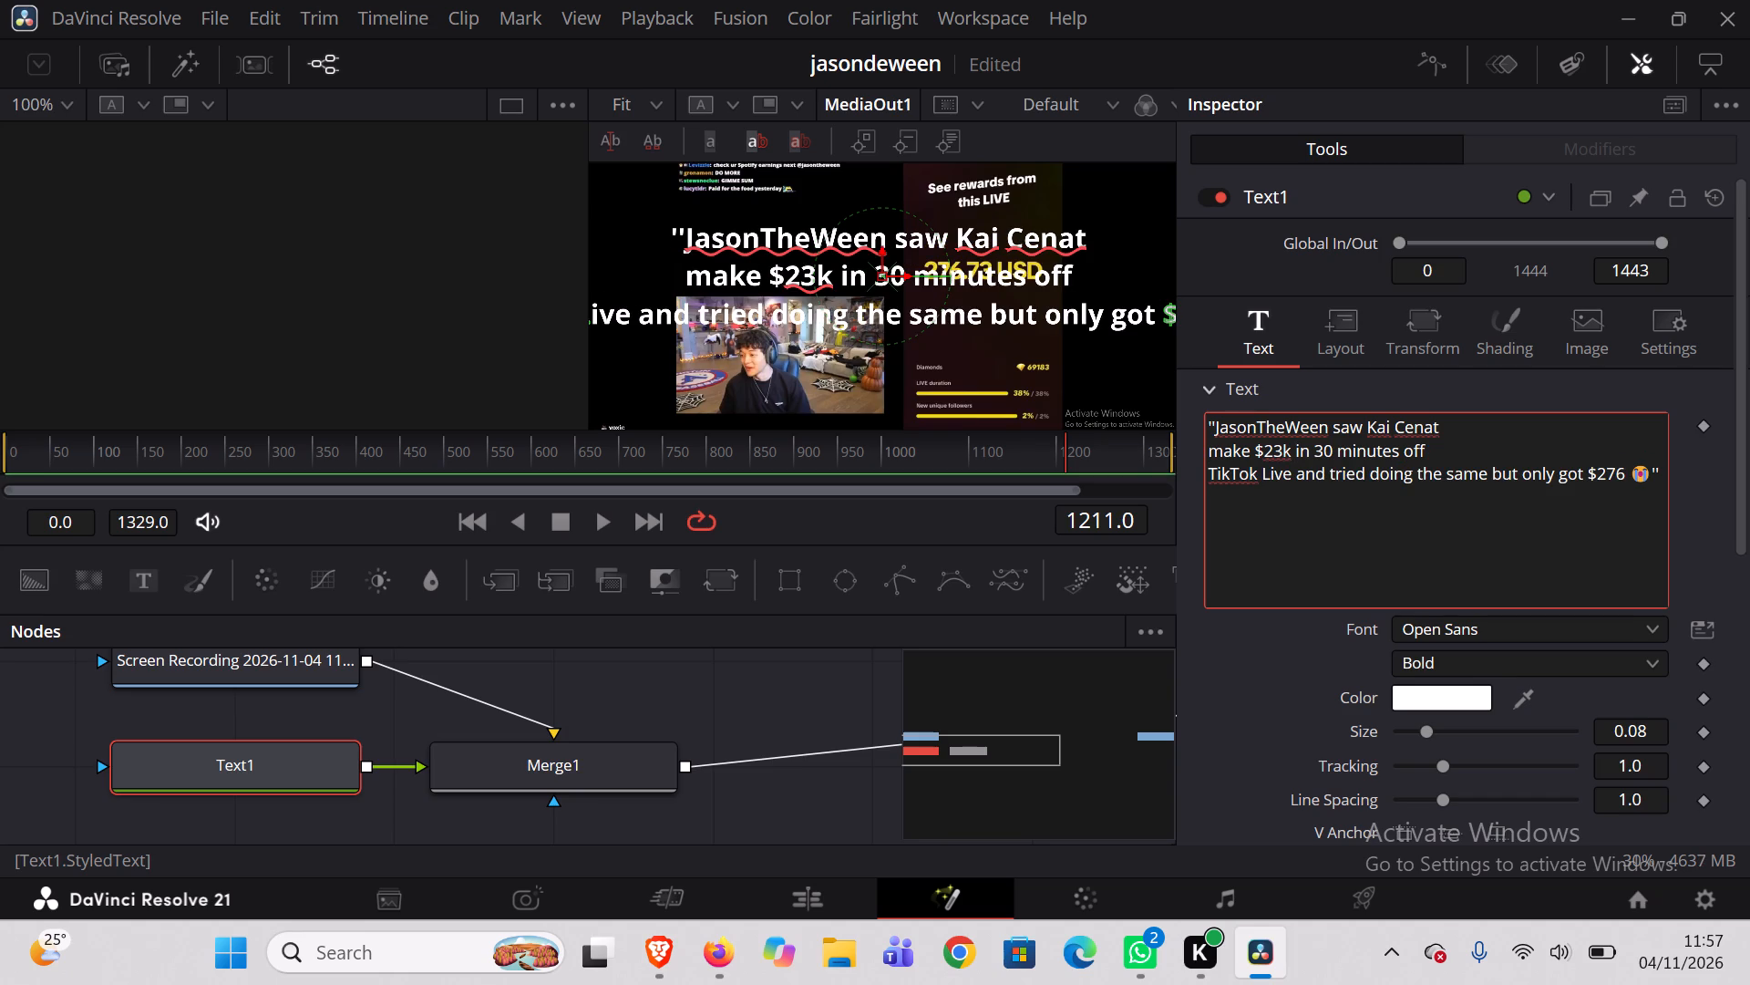
{"action": "left_click", "coordinate": [1448, 465]}
{"action": "key", "text": "Return"}
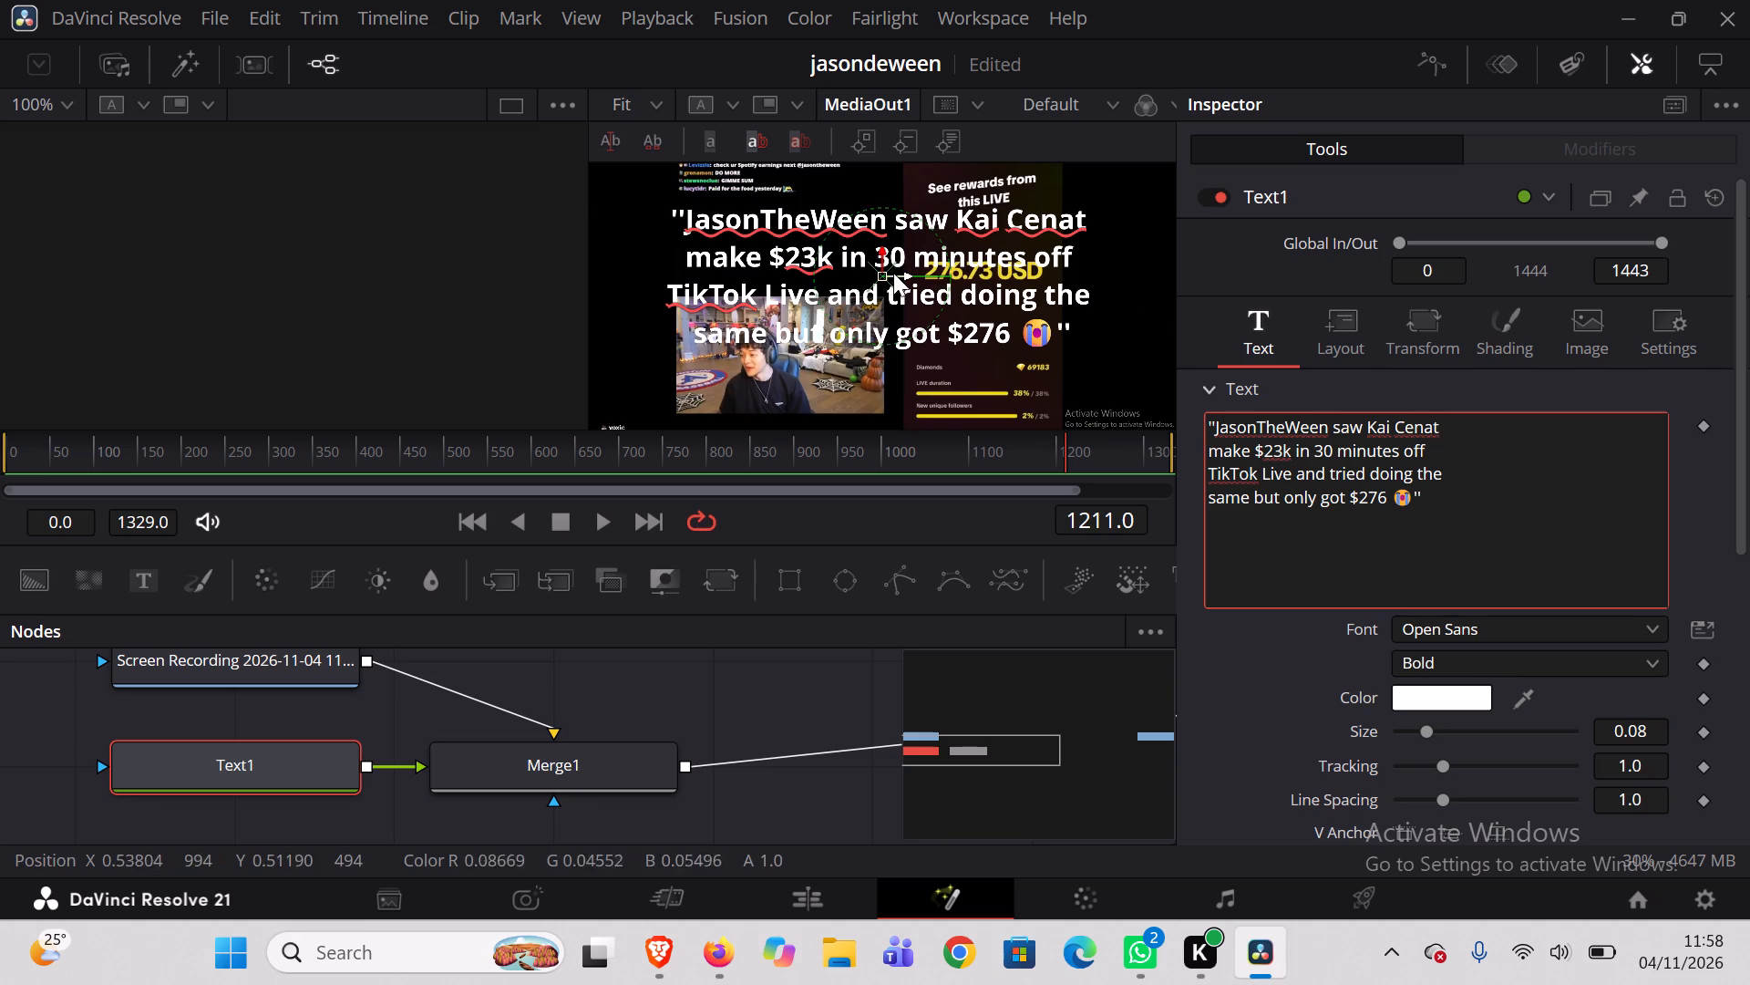
Reduce the caption's text size to about 0.0512.
{"action": "left_click", "coordinate": [1430, 737]}
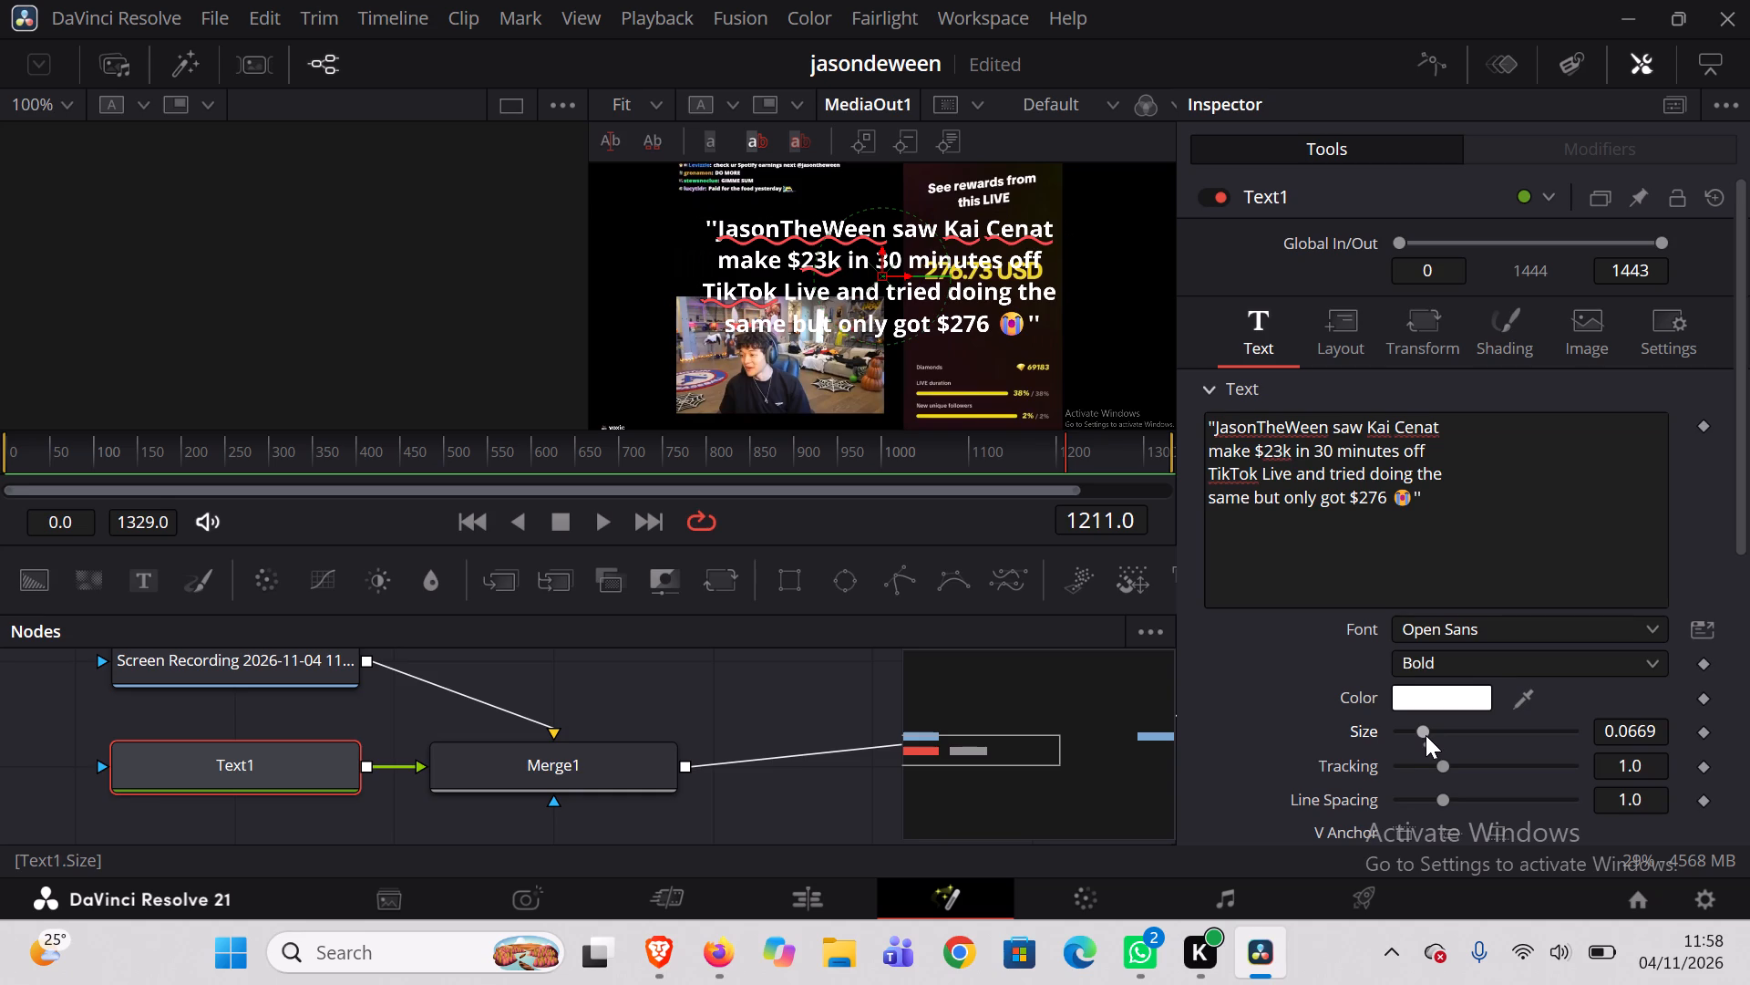
{"action": "left_click", "coordinate": [1426, 731]}
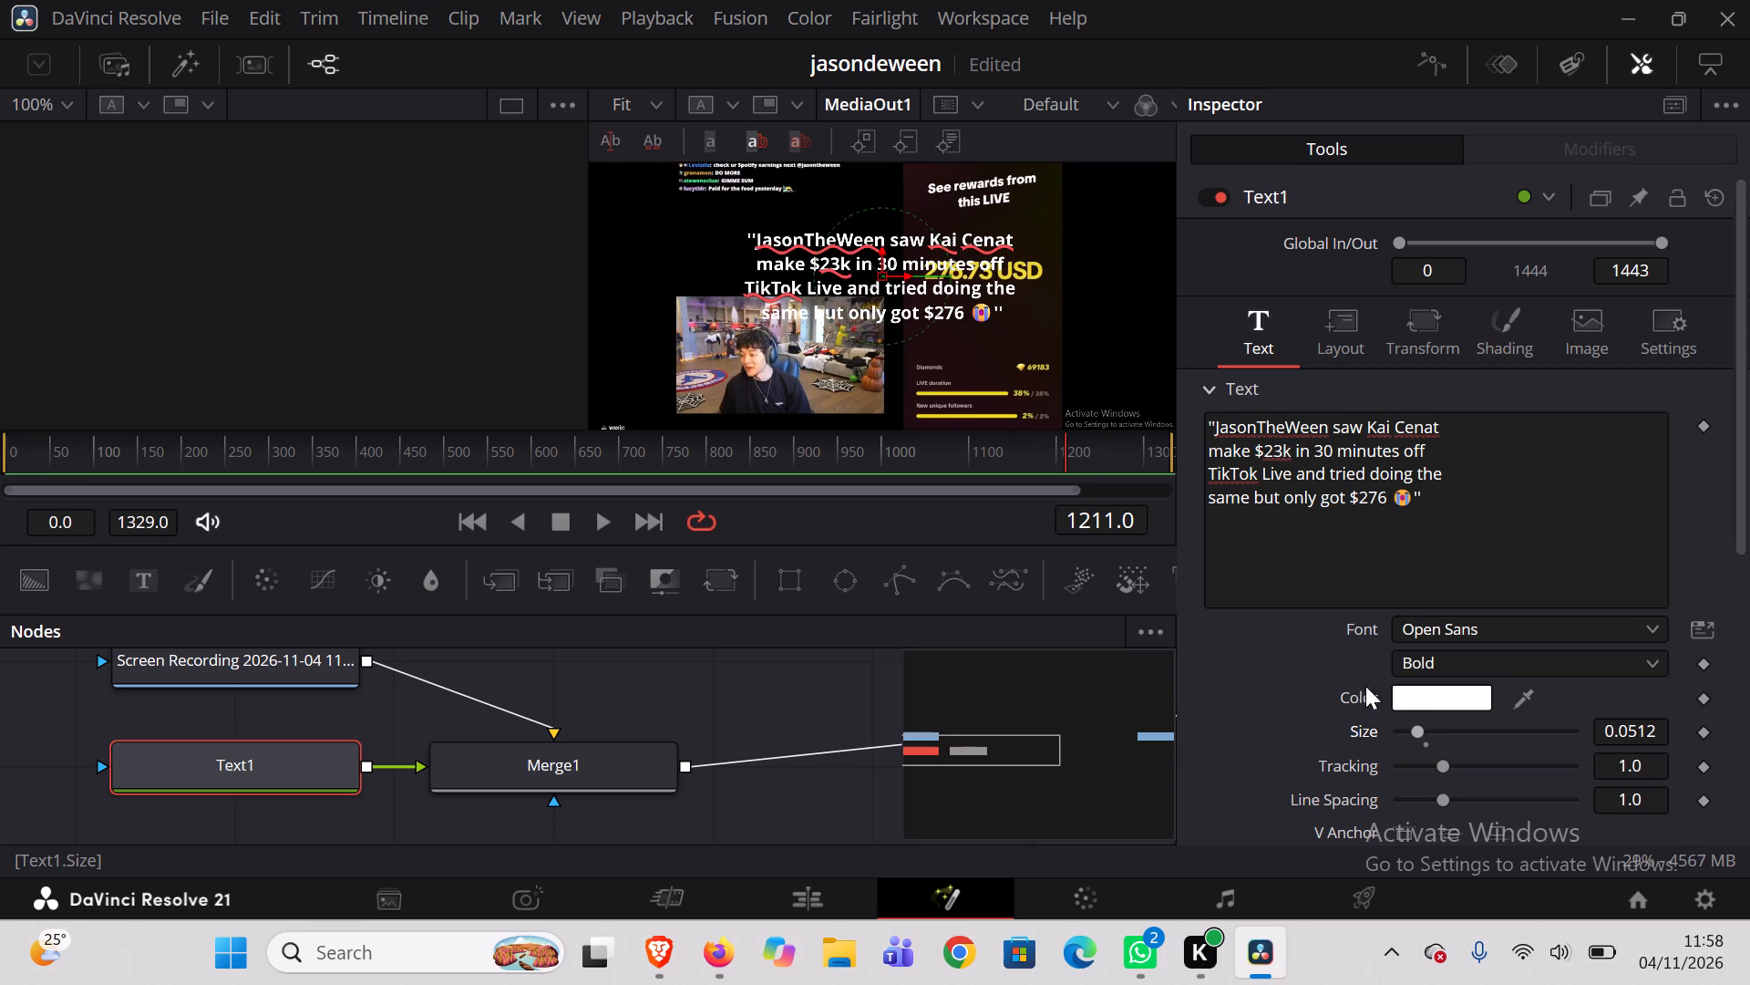
Move the caption above the webcam image and beside the rewards panel, centred at about X 0.319, Y 0.579.
{"action": "left_click_drag", "start_coordinate": [882, 276], "coordinate": [824, 261]}
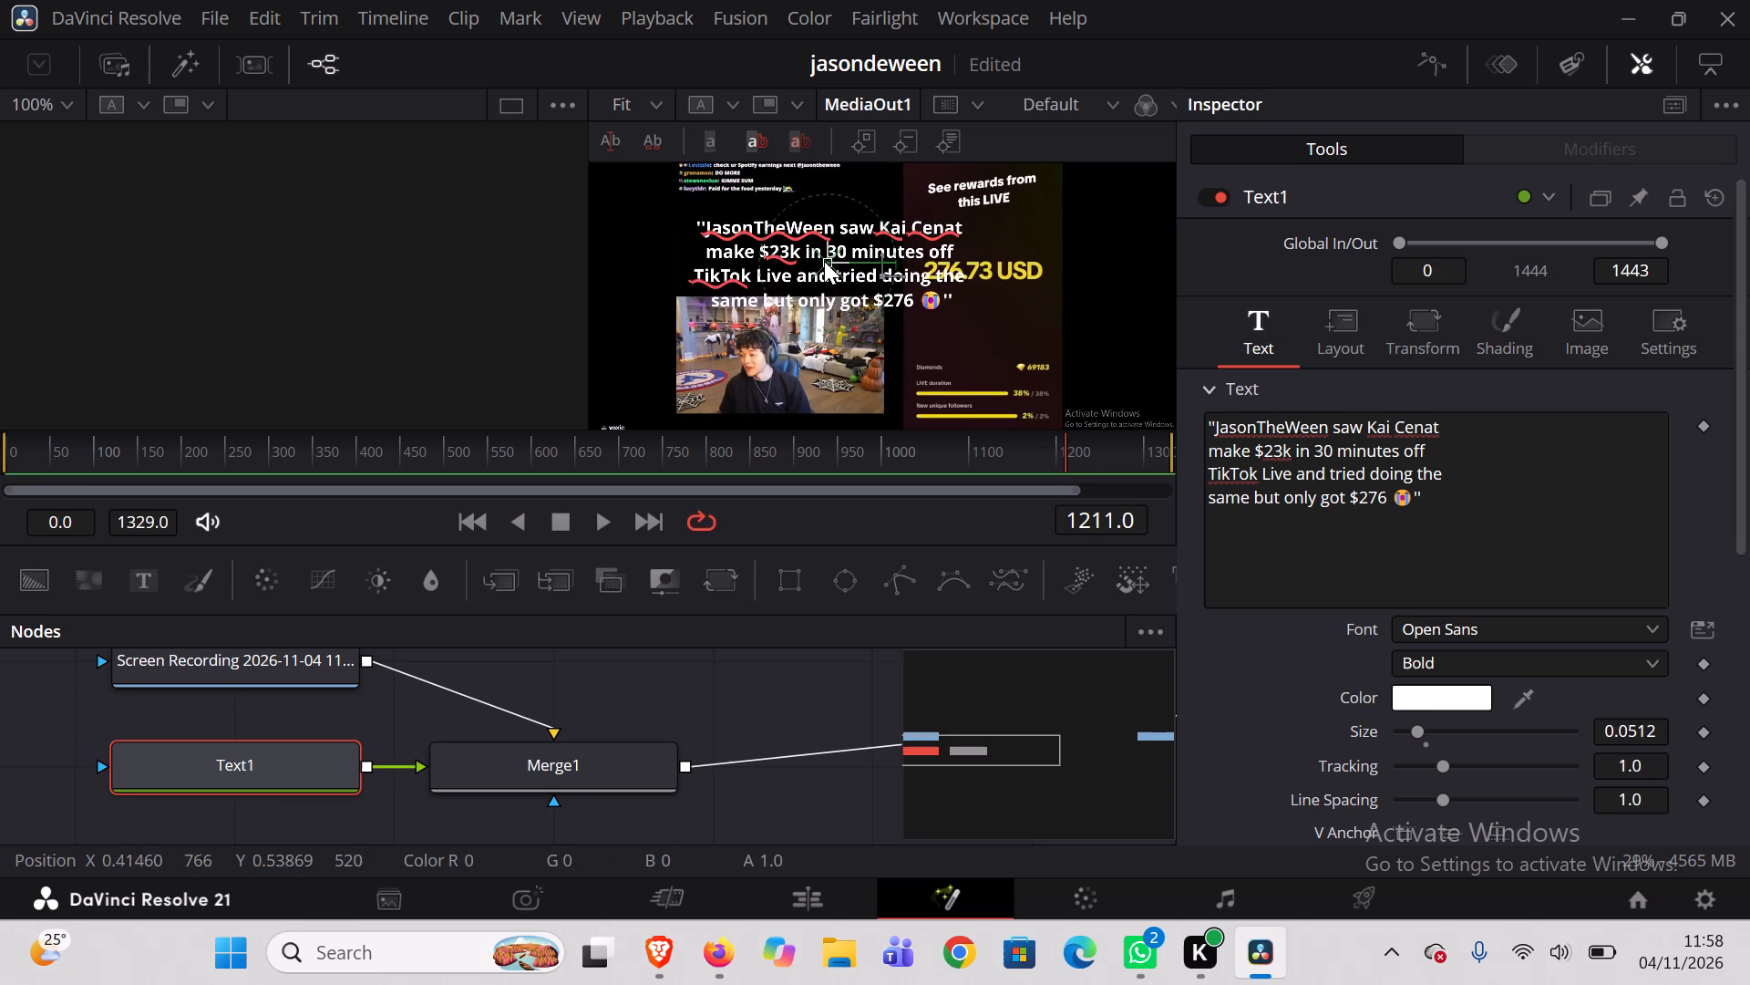
{"action": "left_click_drag", "start_coordinate": [824, 261], "coordinate": [782, 253]}
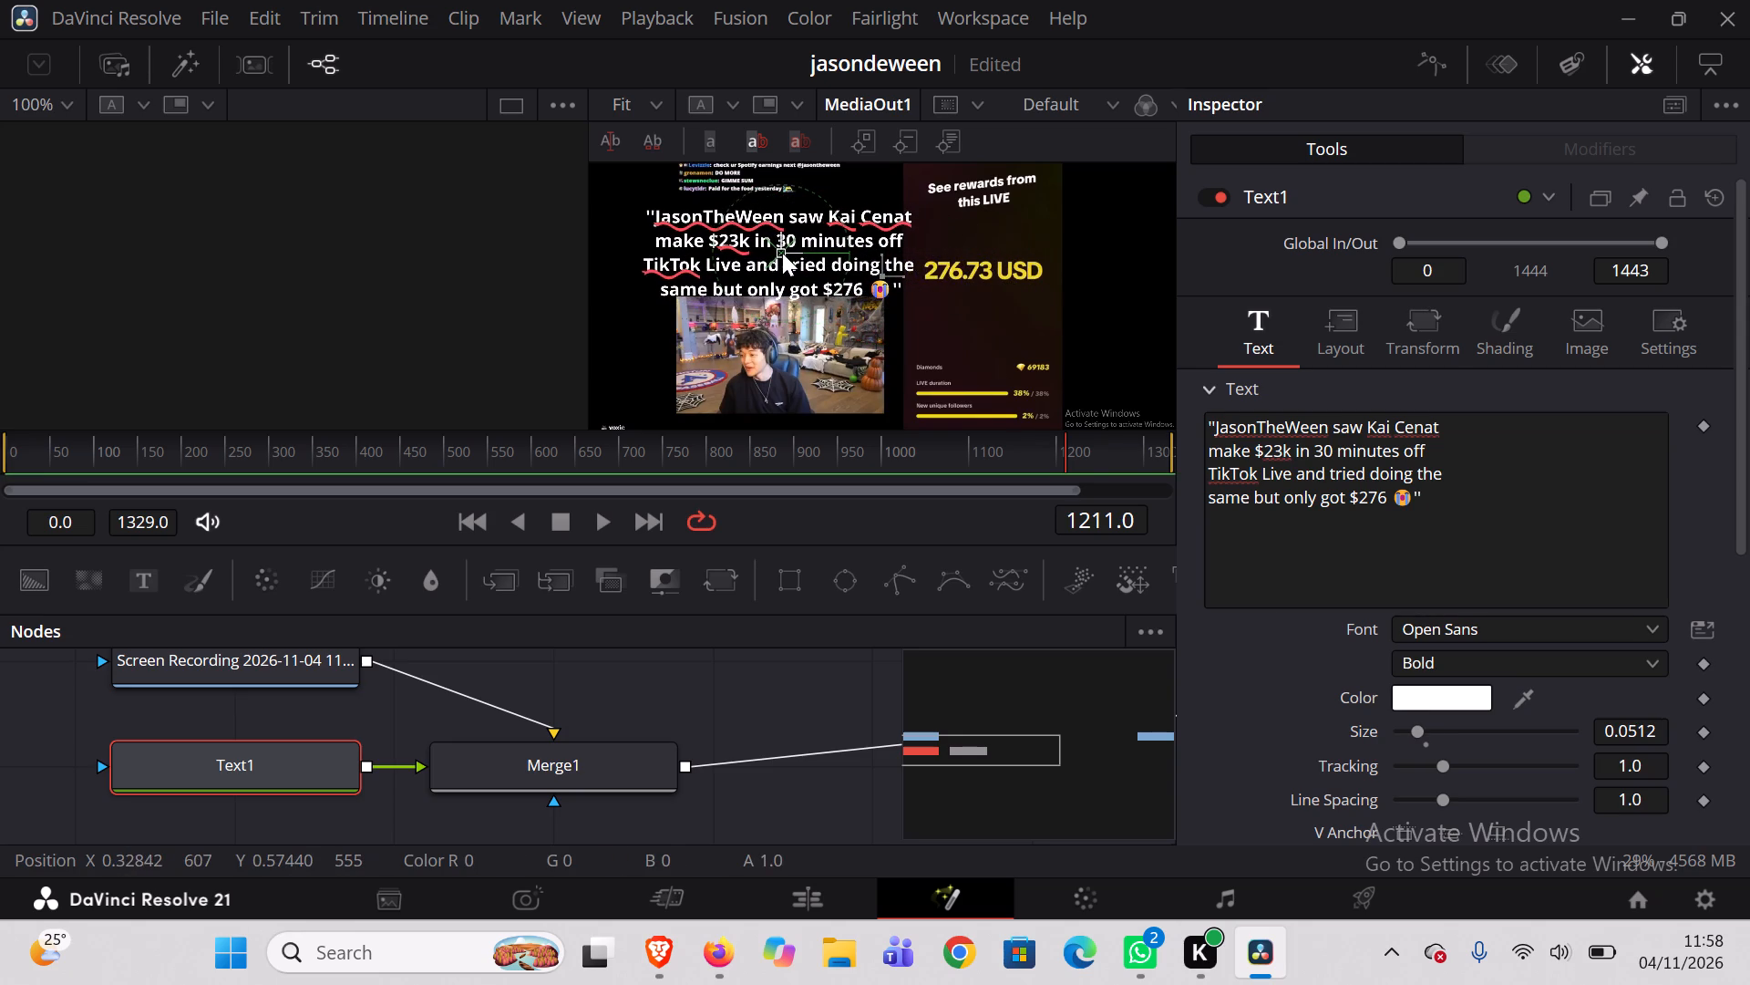
{"action": "left_click_drag", "start_coordinate": [782, 253], "coordinate": [777, 252]}
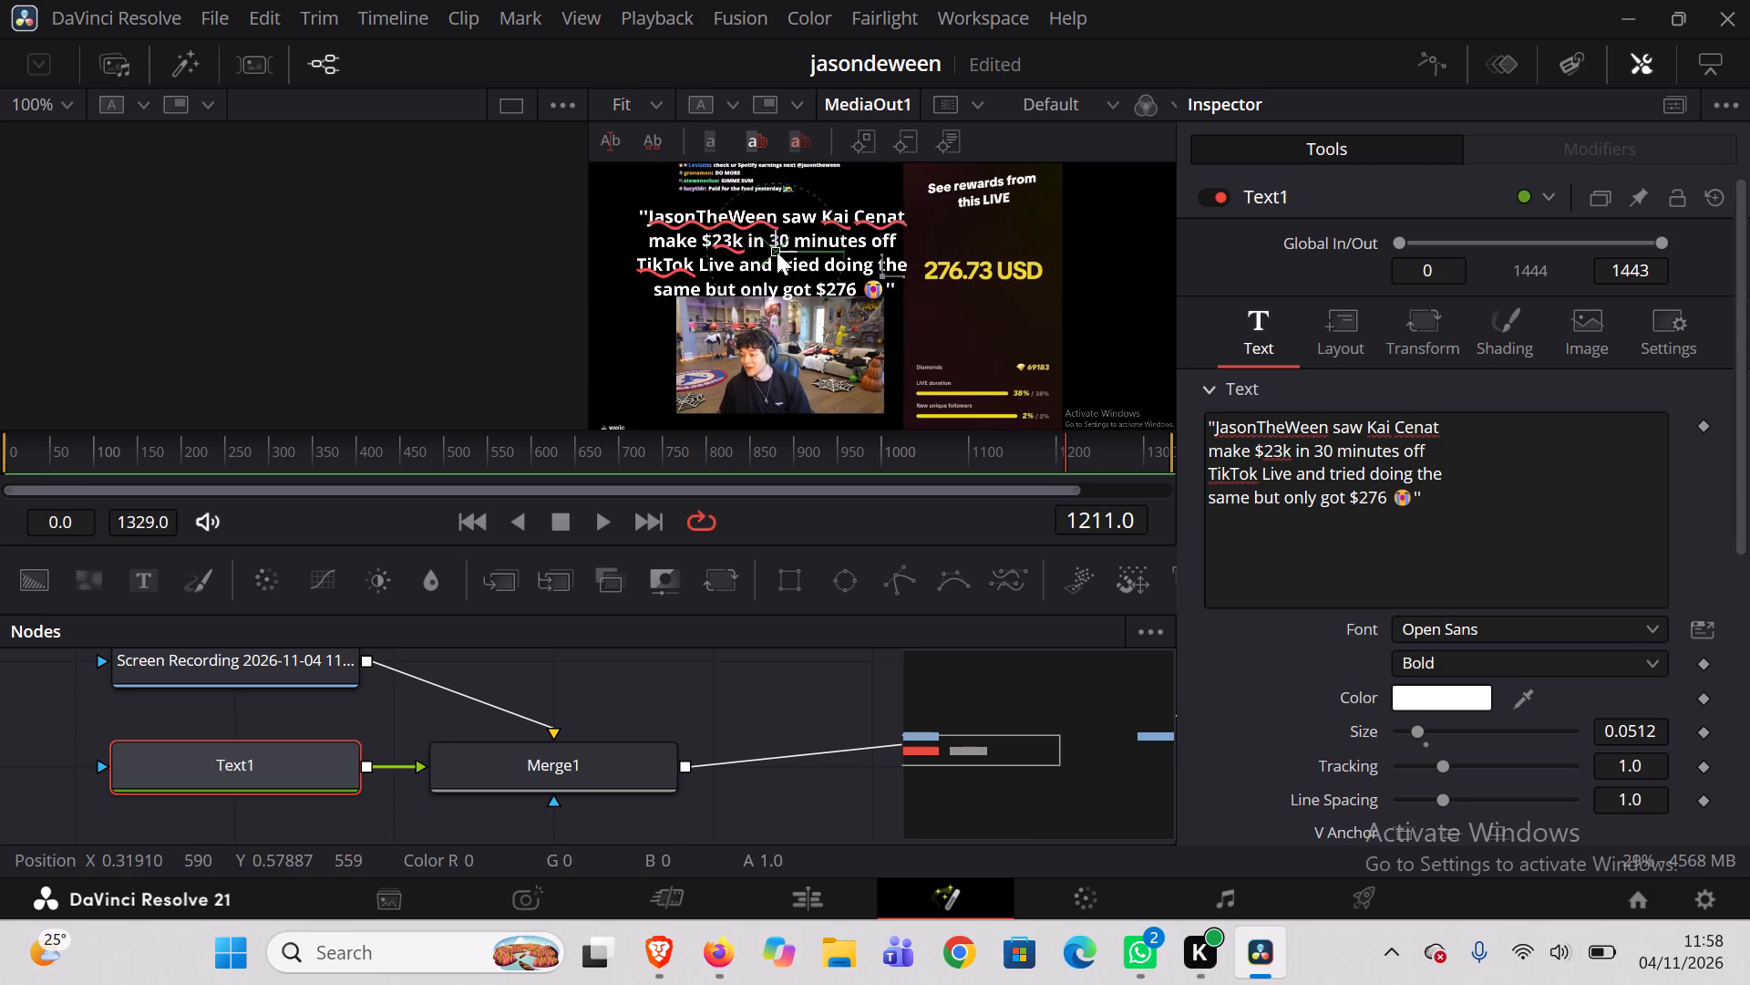
Nudge the caption slightly in the viewer and reduce its text size to about 0.0433.
{"action": "left_click_drag", "start_coordinate": [777, 252], "coordinate": [777, 252]}
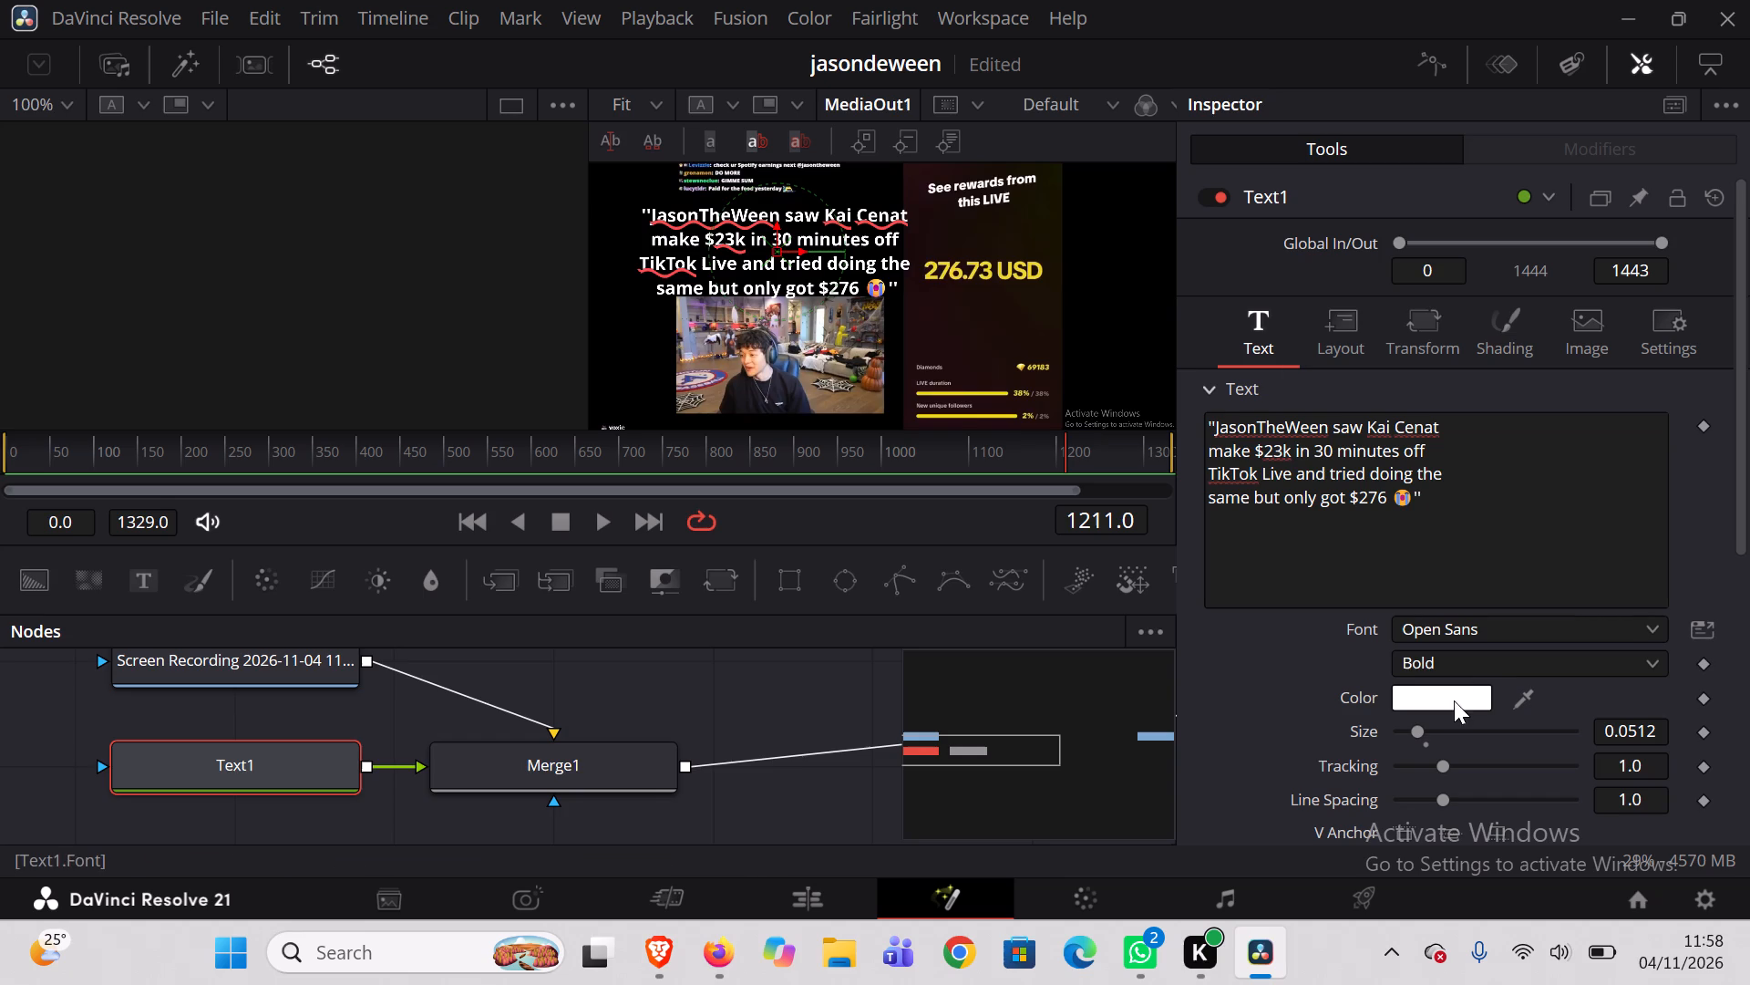
{"action": "left_click", "coordinate": [1418, 733]}
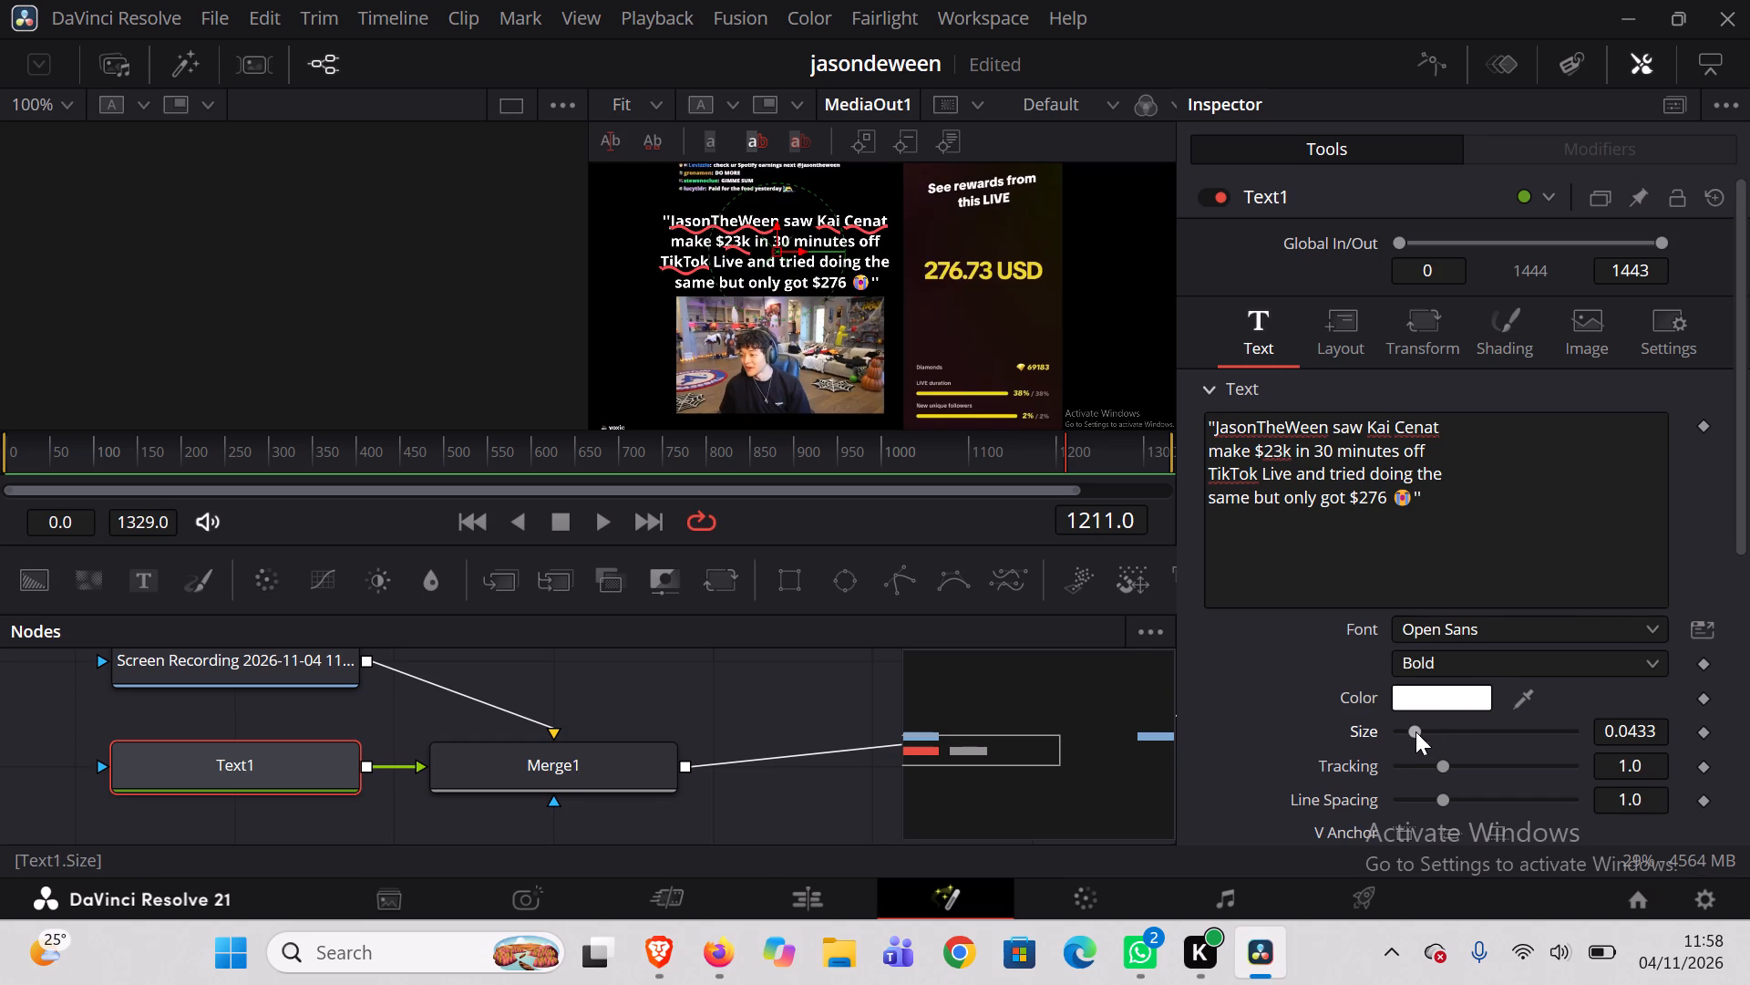
Rebreak the caption into three lines, with line ends after "make $23k in" and "tried doing the".
{"action": "left_click", "coordinate": [1209, 454]}
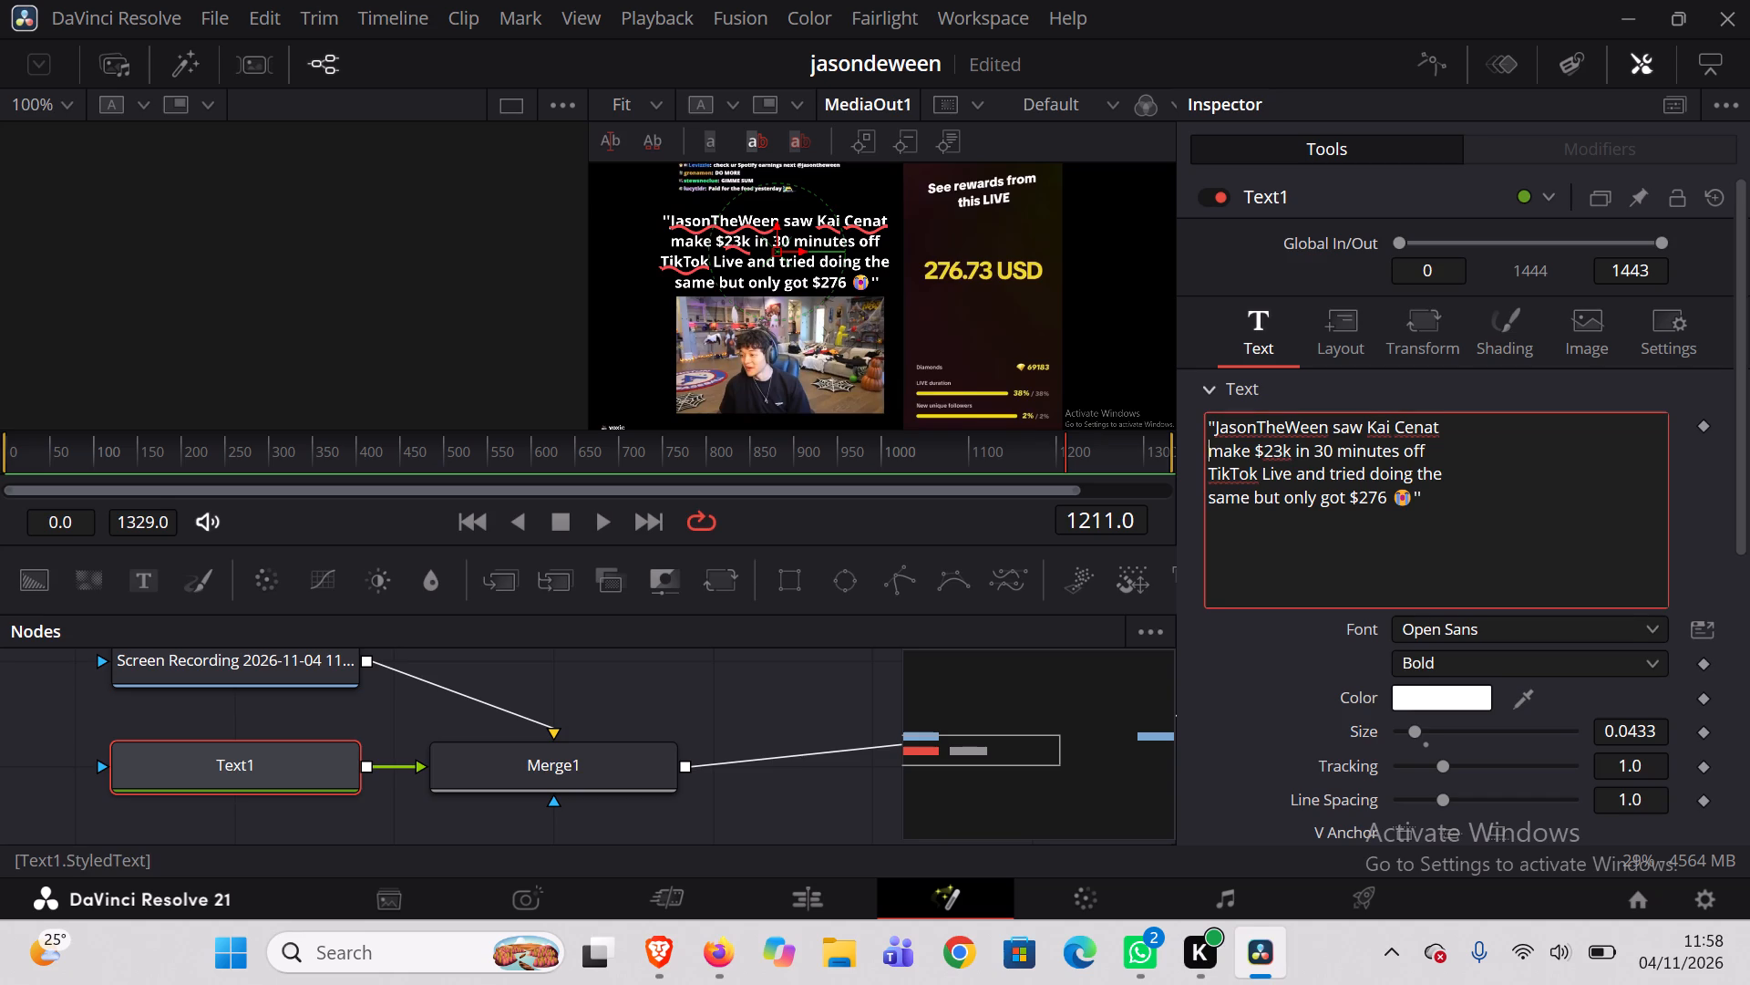
{"action": "key", "text": "BackSpace"}
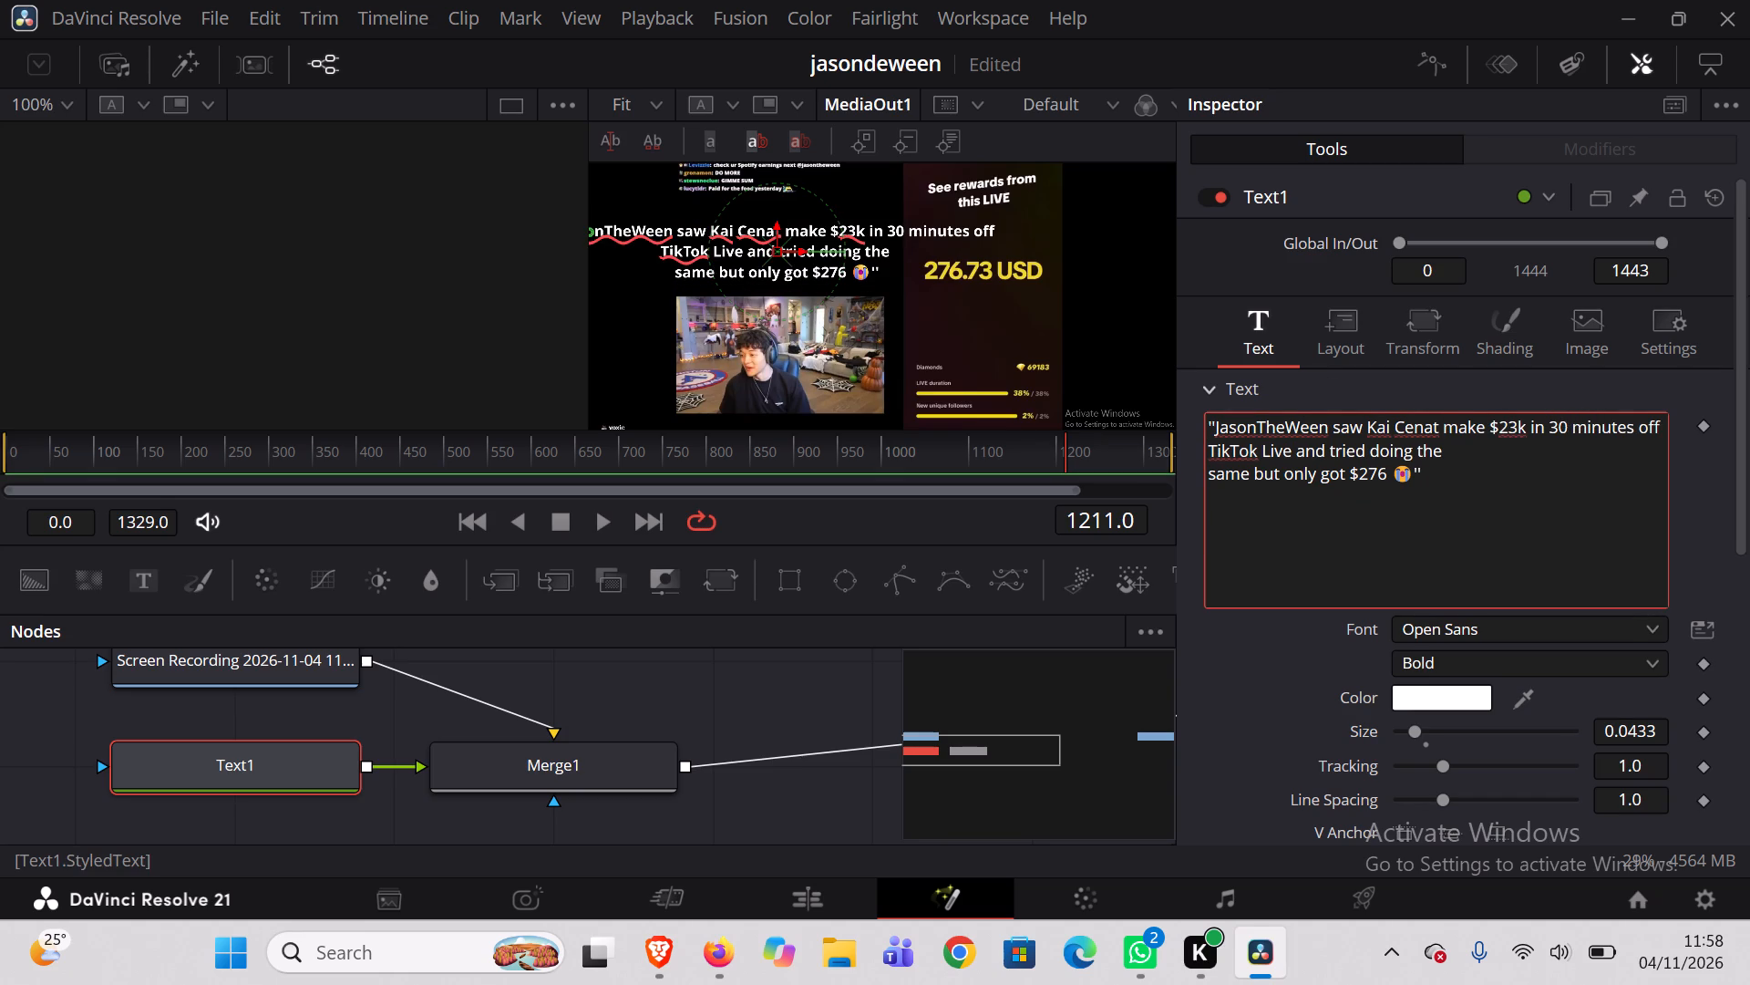
{"action": "left_click", "coordinate": [1213, 451]}
{"action": "key", "text": "Left"}
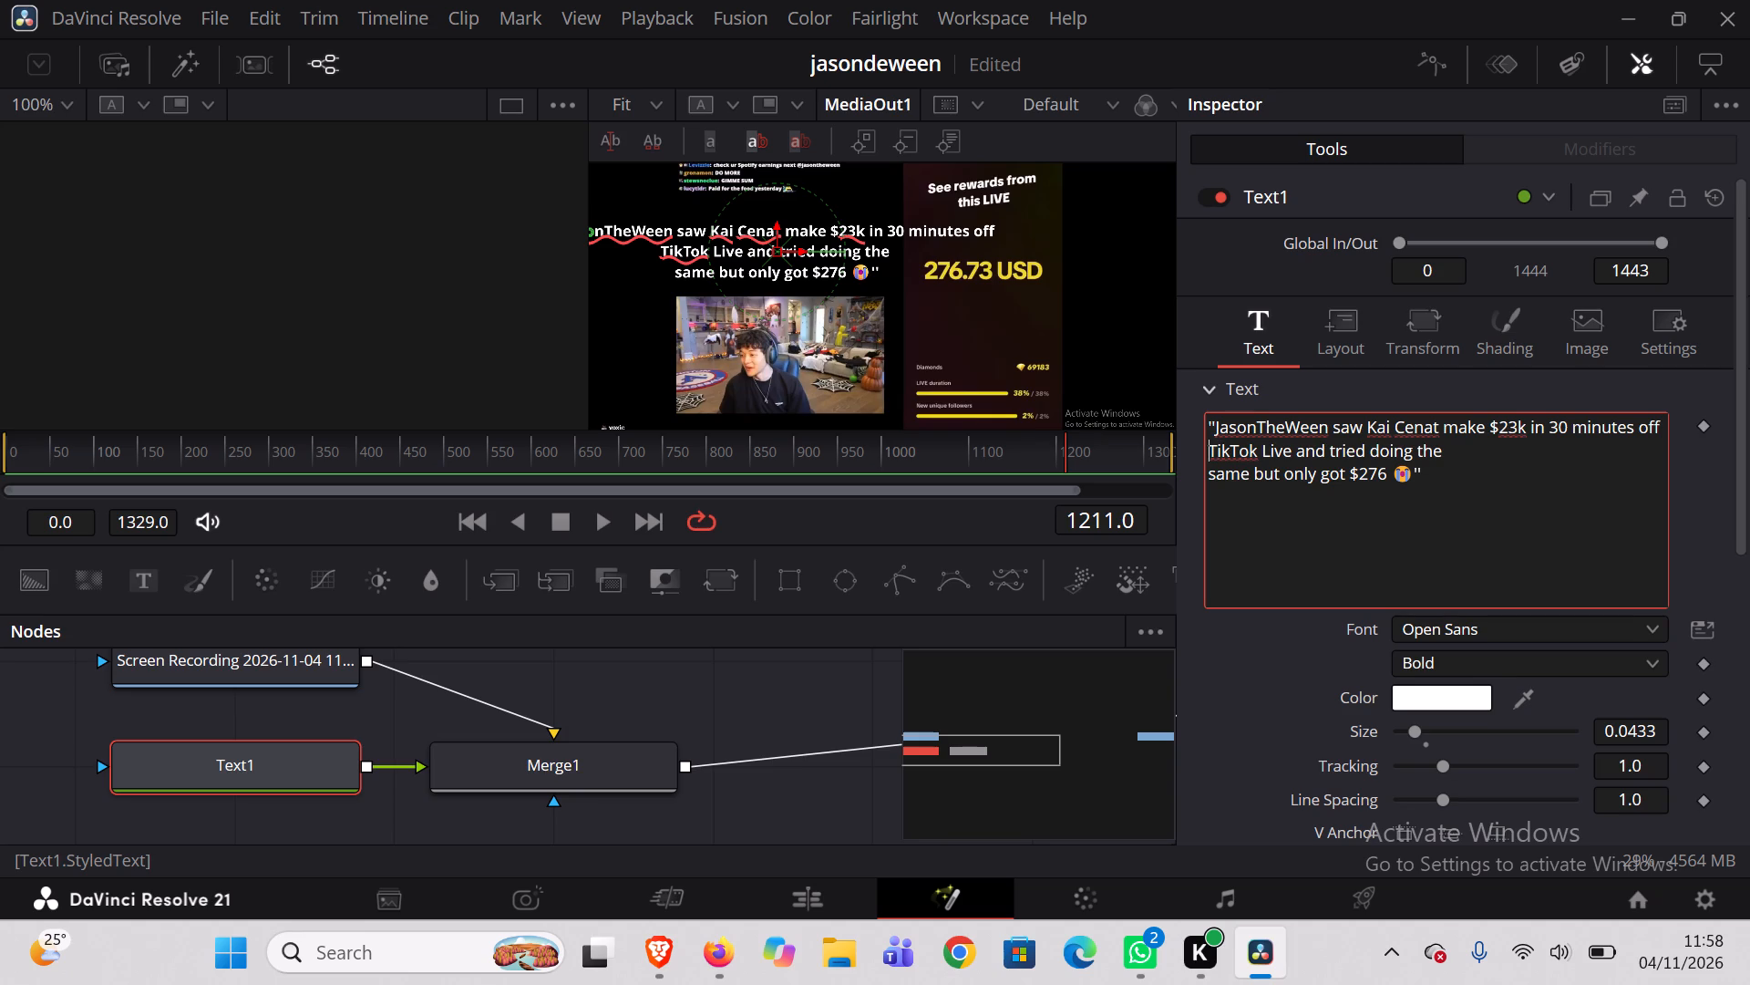
{"action": "left_click", "coordinate": [1551, 425]}
{"action": "key", "text": "Return"}
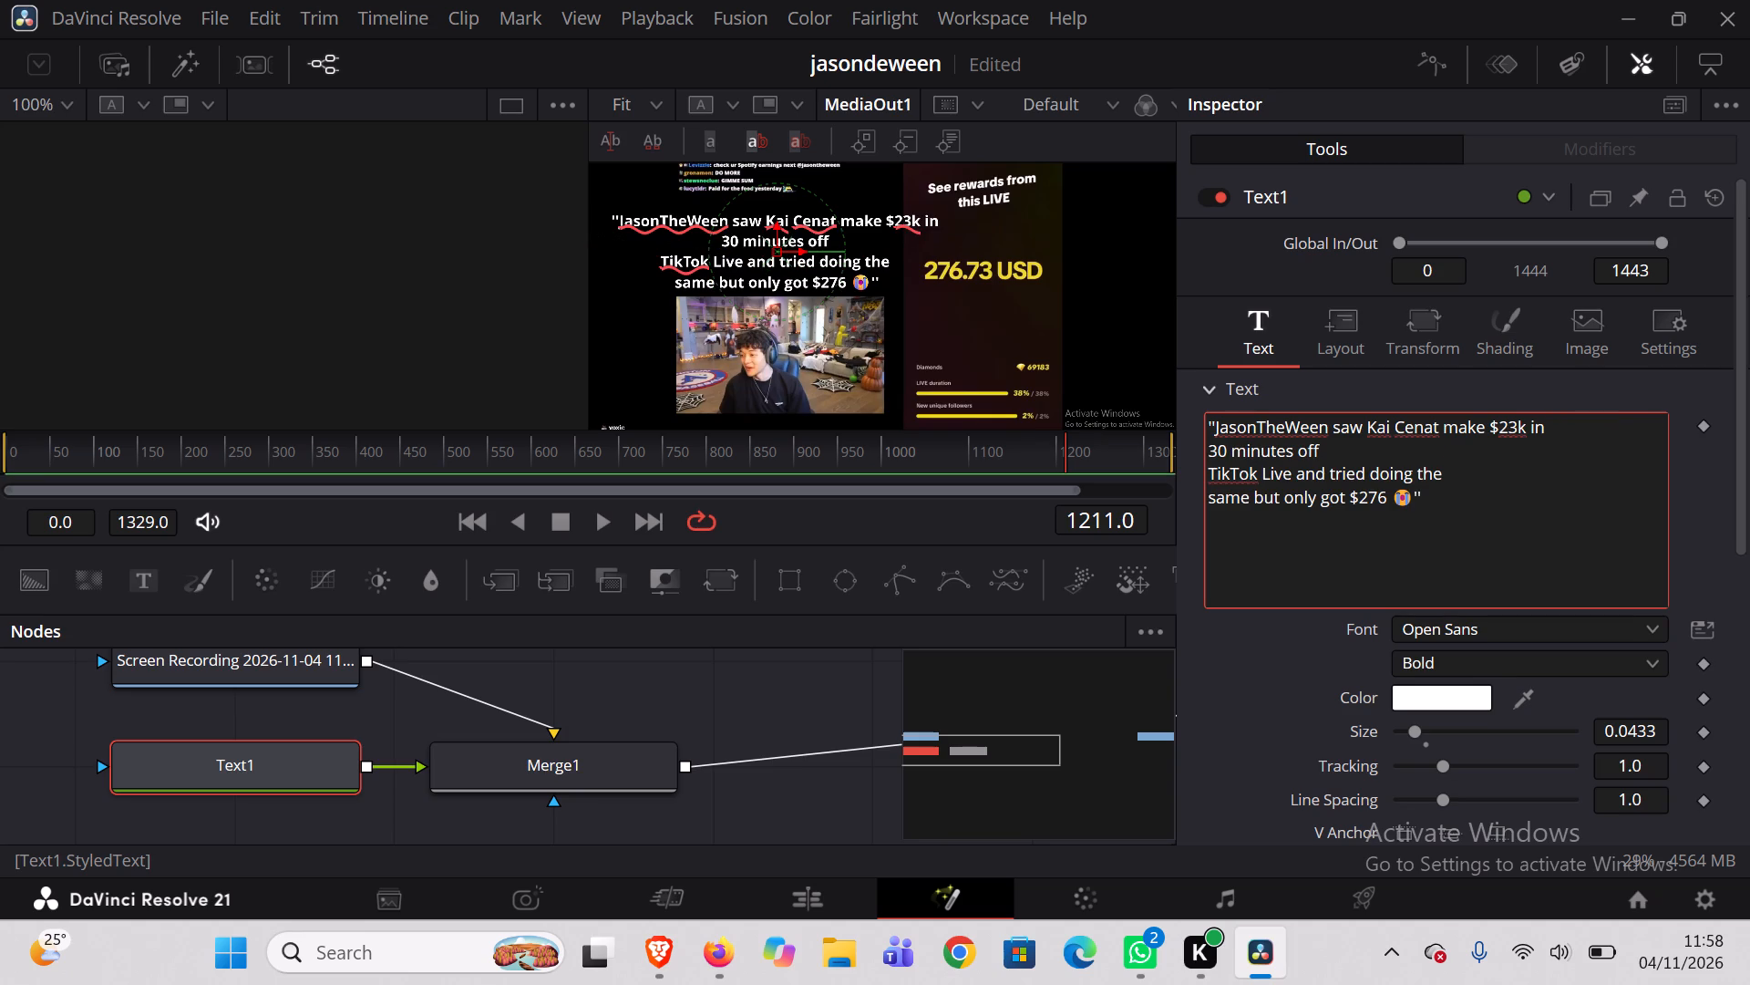
{"action": "left_click", "coordinate": [1210, 469]}
{"action": "key", "text": "BackSpace"}
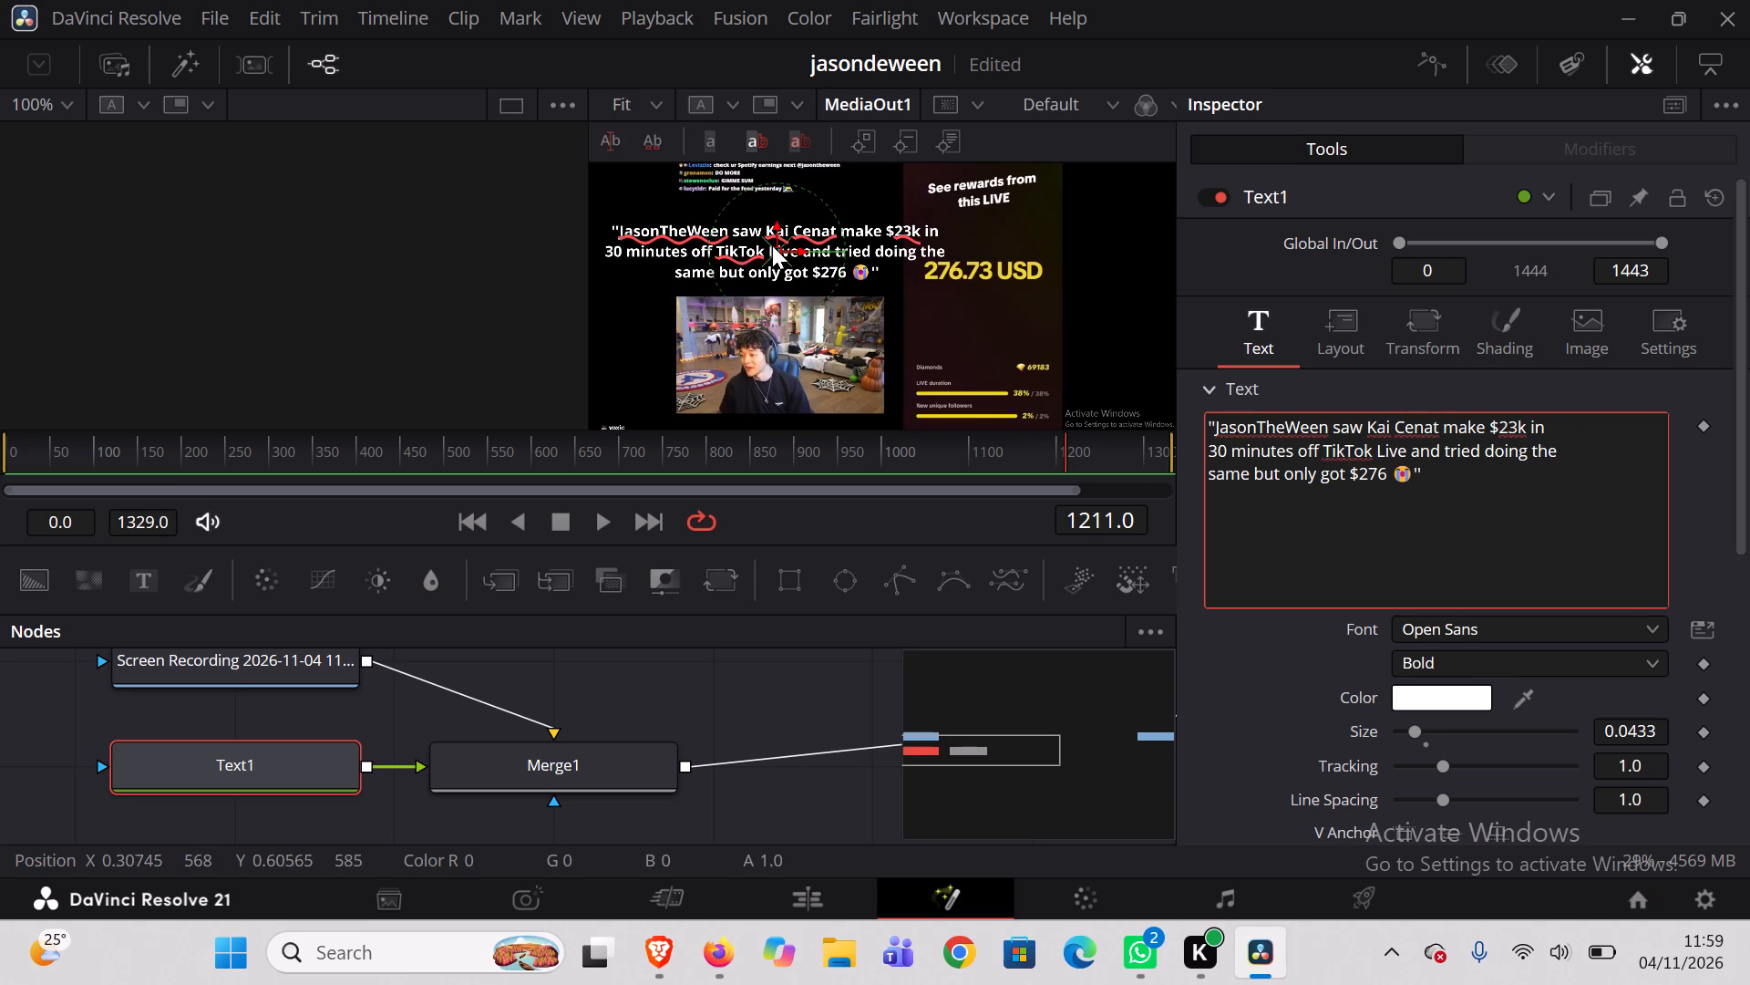
Move the caption up and toward the rewards panel, above the webcam image, centring it at about X 0.43, Y 0.62.
{"action": "left_click_drag", "start_coordinate": [773, 245], "coordinate": [829, 238]}
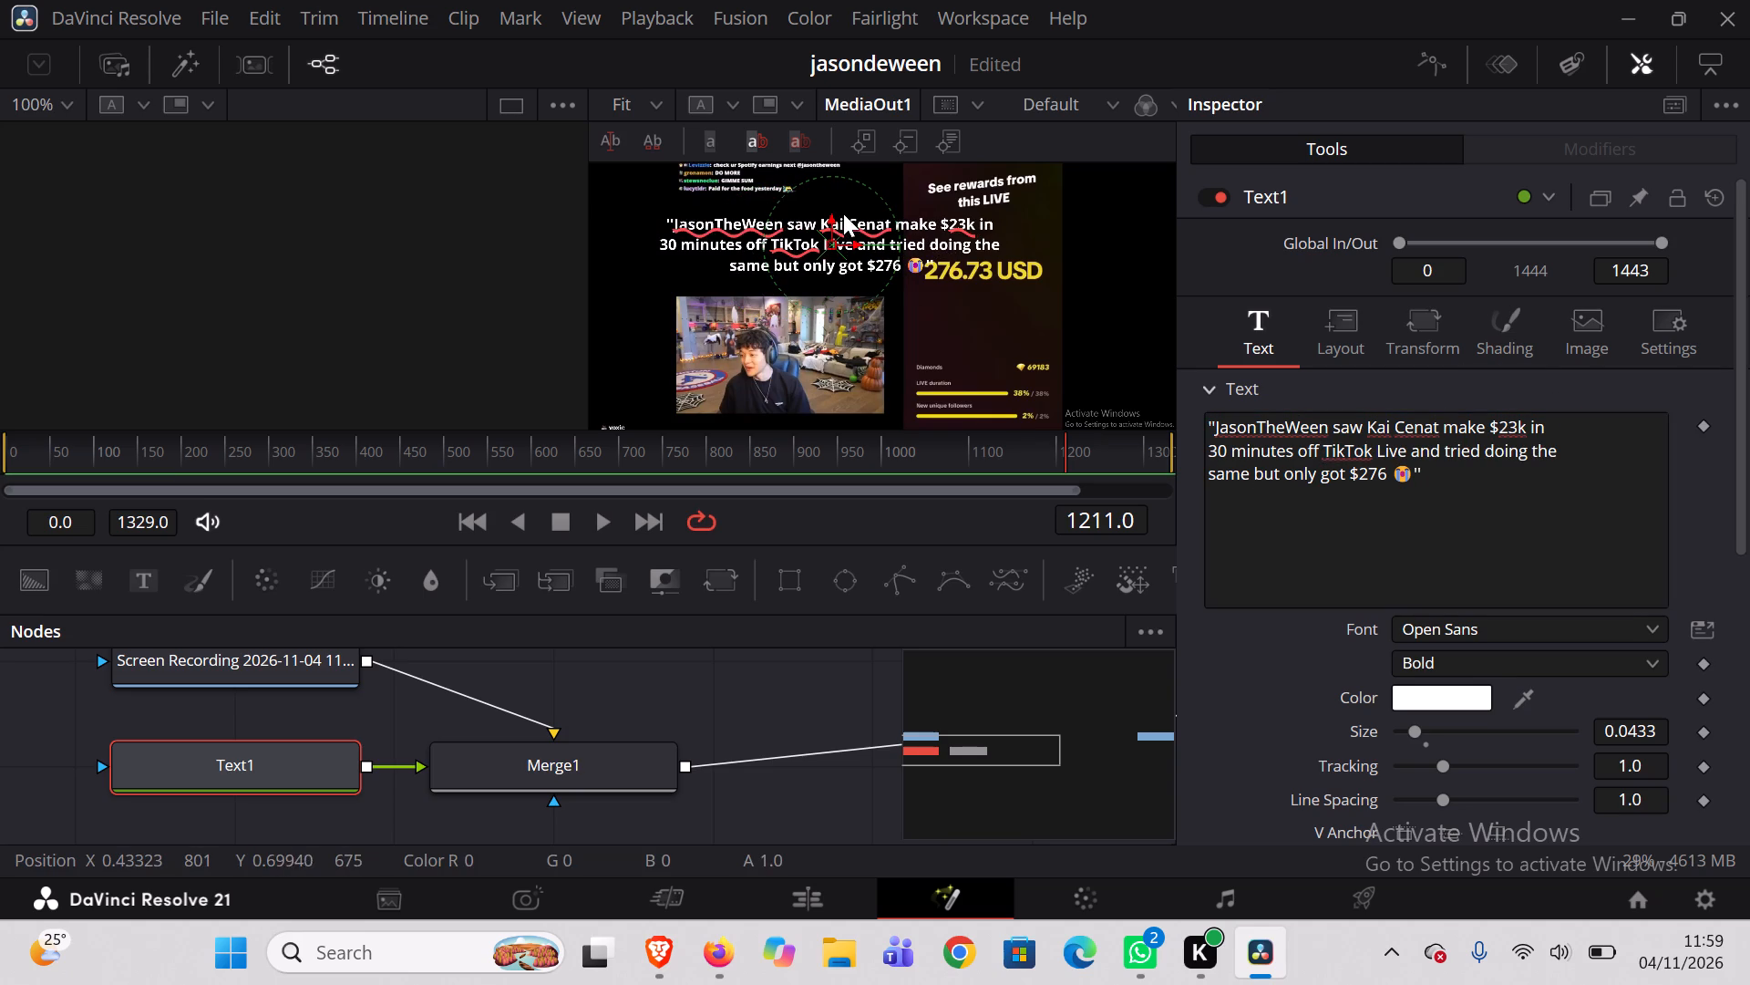
{"action": "left_click_drag", "start_coordinate": [830, 250], "coordinate": [831, 225]}
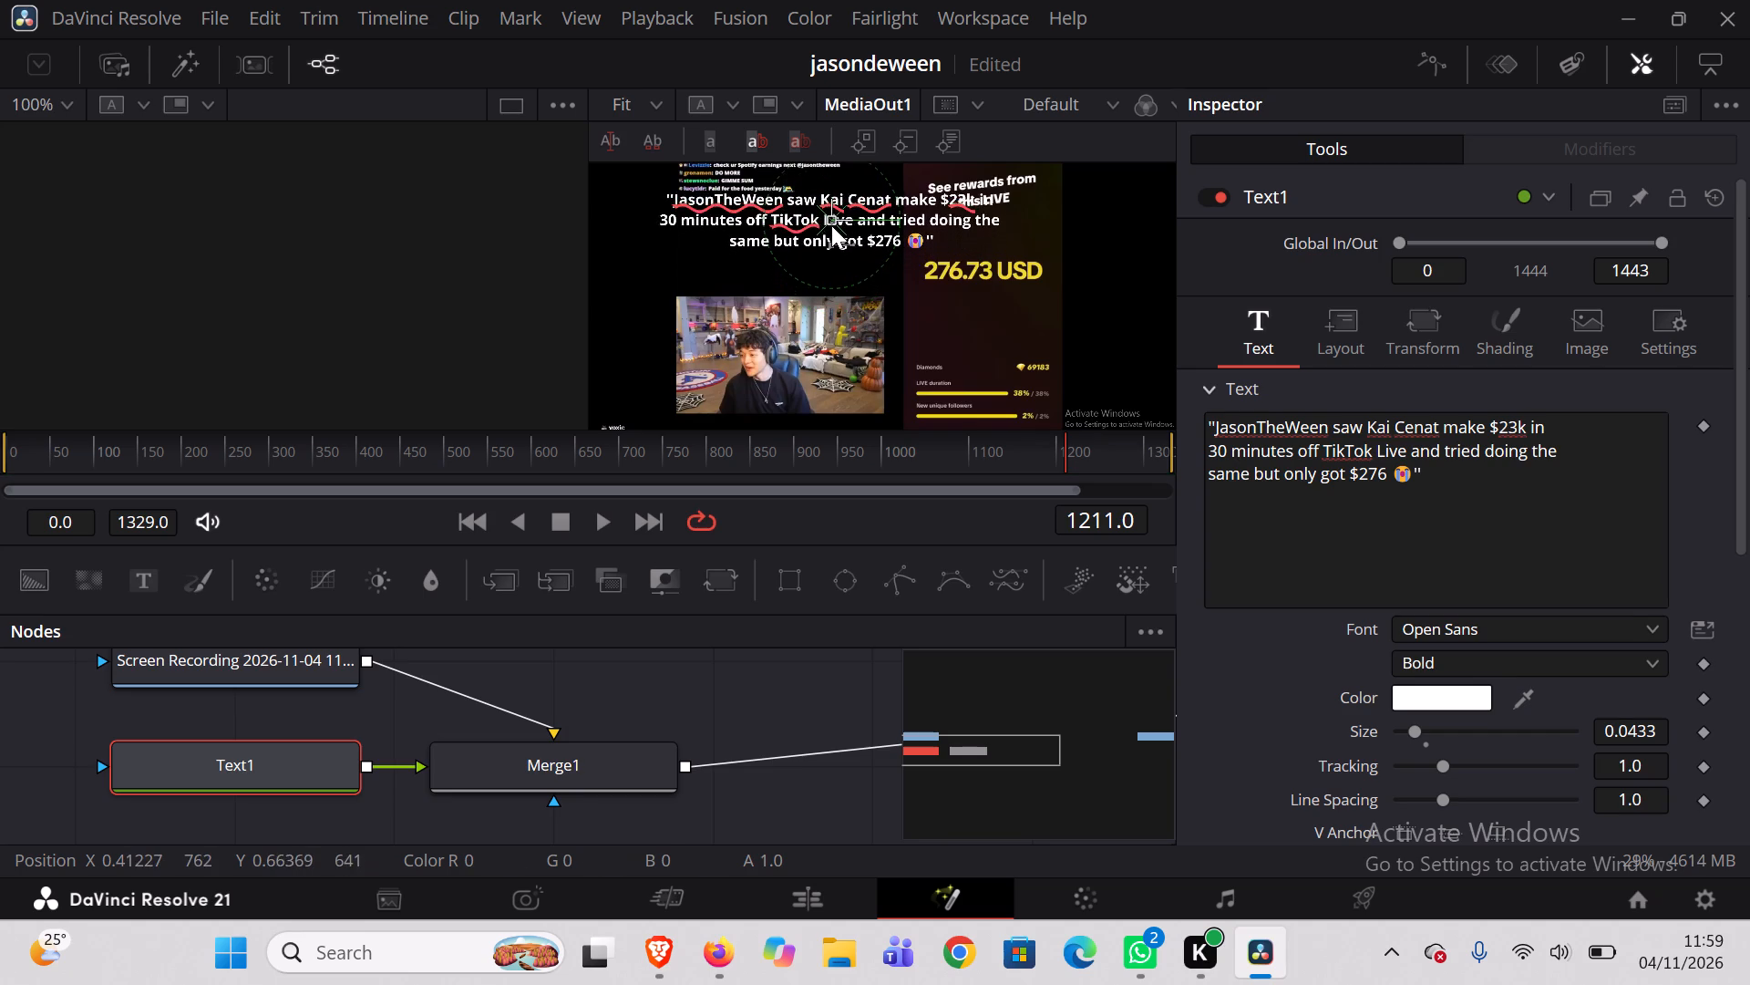
{"action": "left_click_drag", "start_coordinate": [831, 225], "coordinate": [839, 239]}
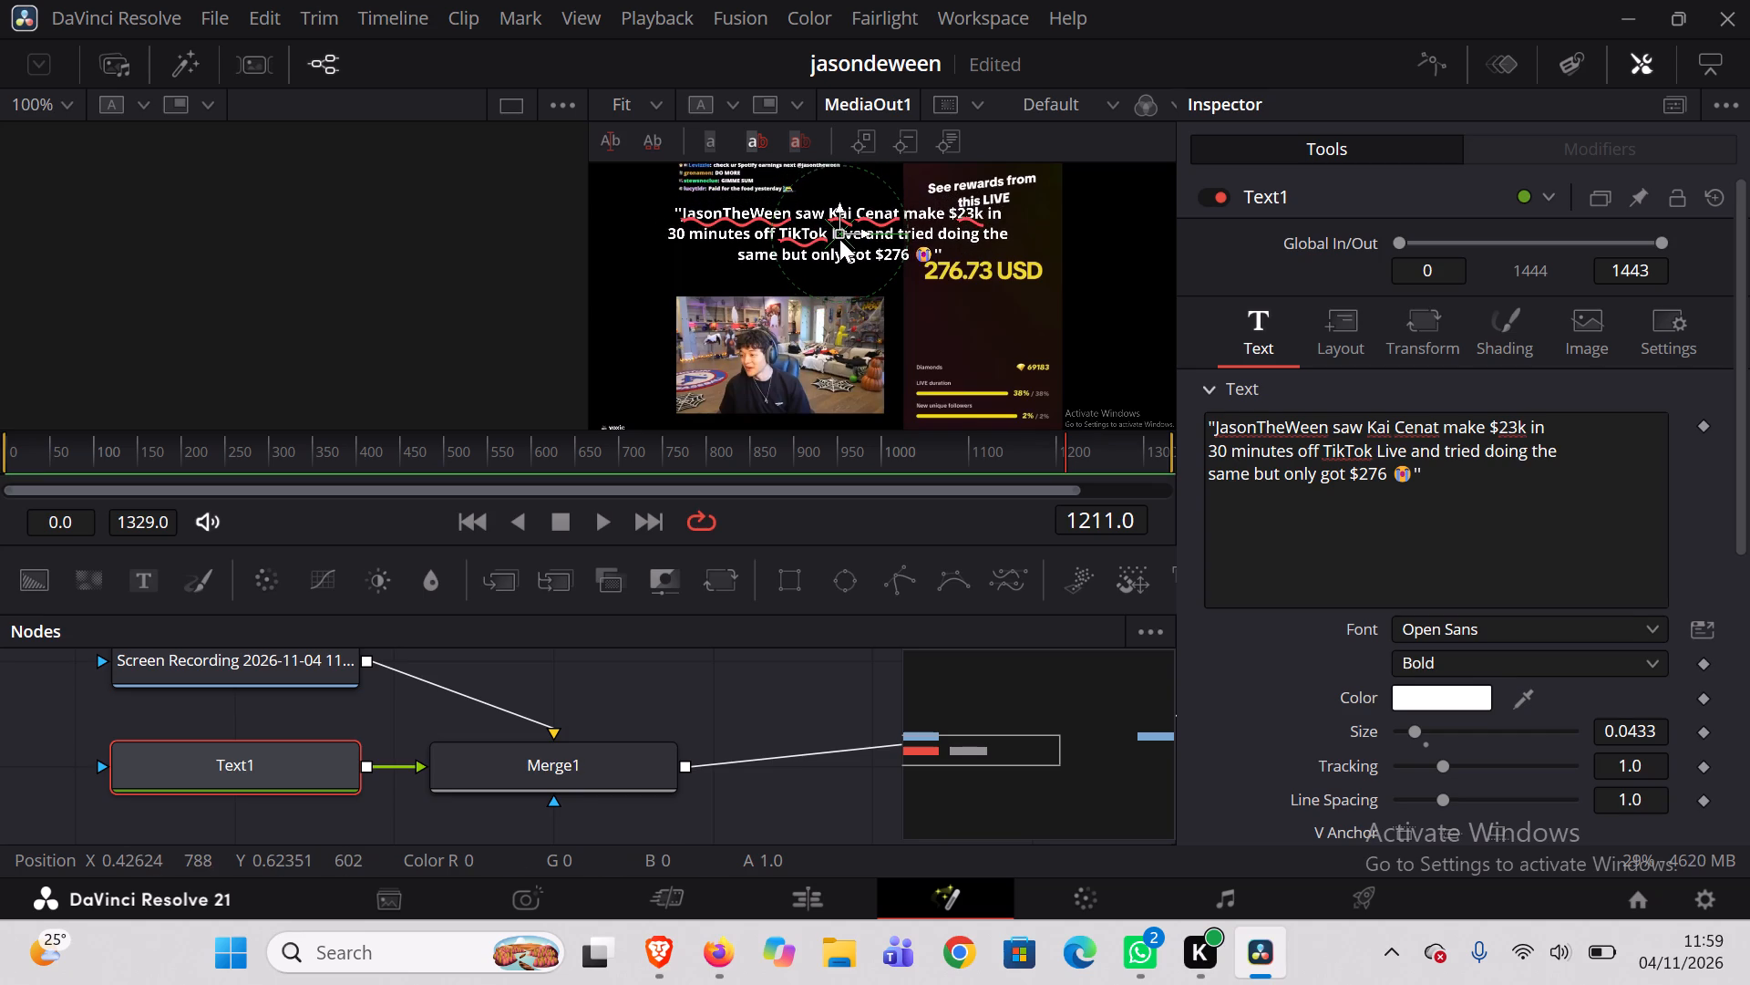
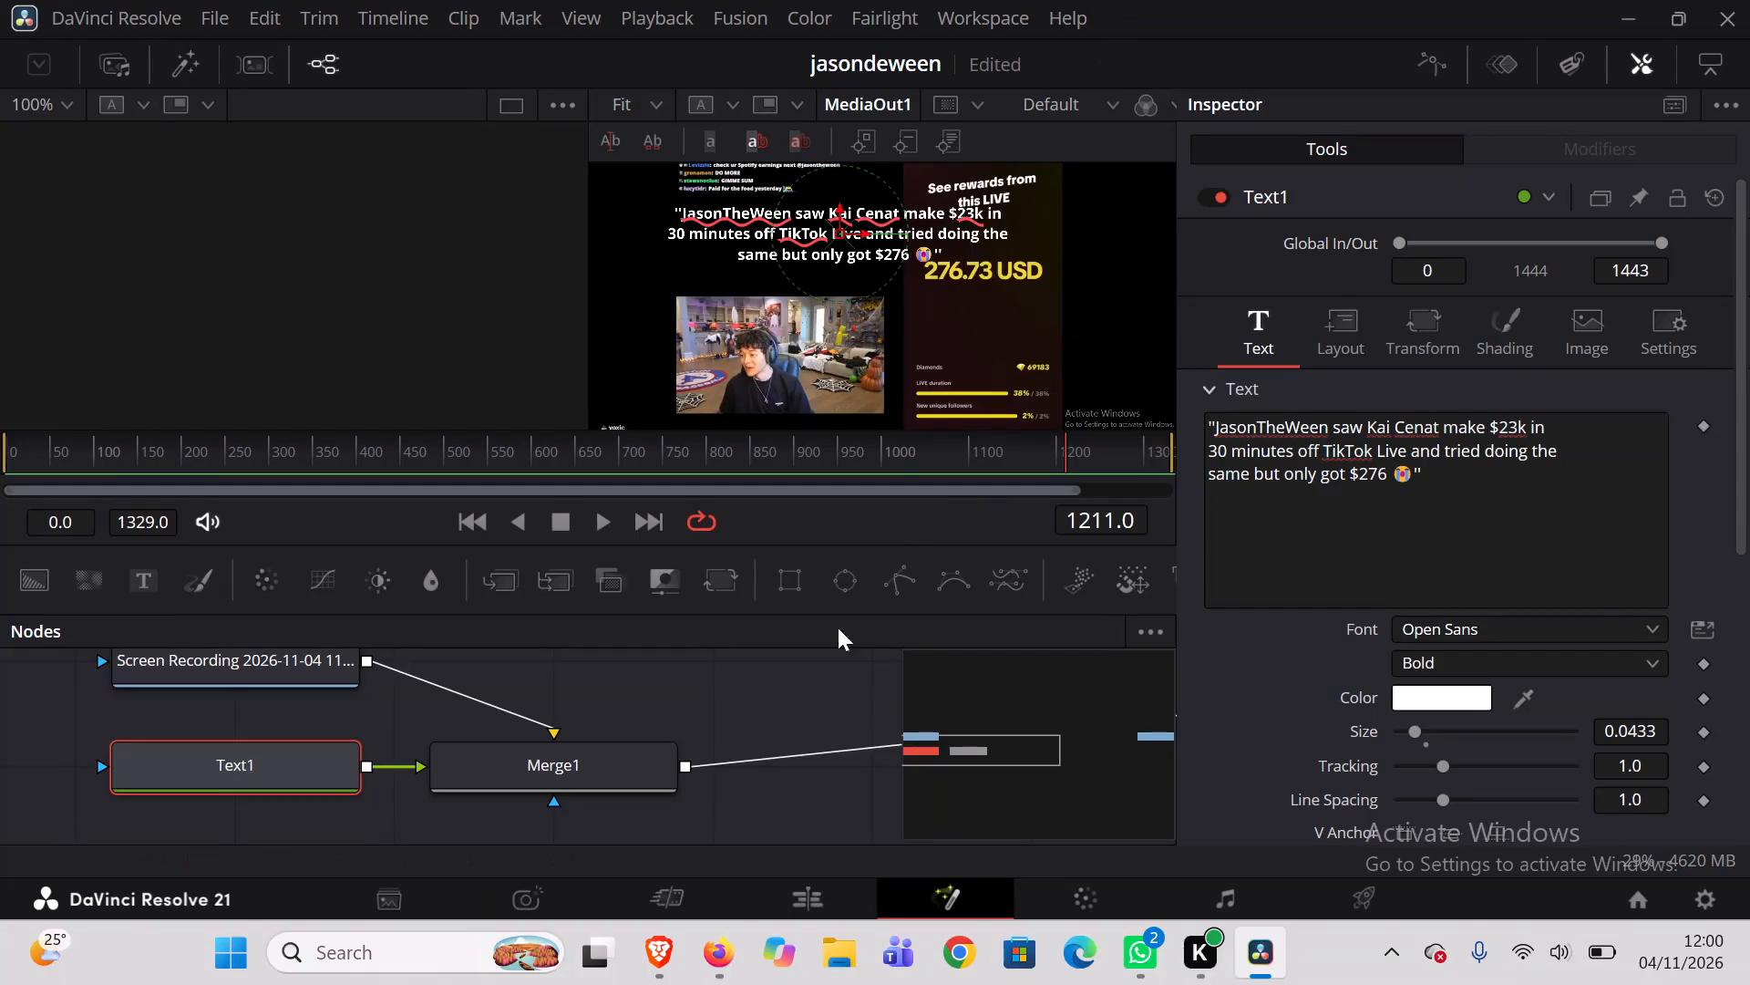
Return to the Edit page and move the playhead back to the timeline's start to check the caption over the clip.
{"action": "left_click", "coordinate": [772, 893]}
{"action": "scroll", "coordinate": [772, 893], "scroll_direction": "right", "scroll_amount": 2}
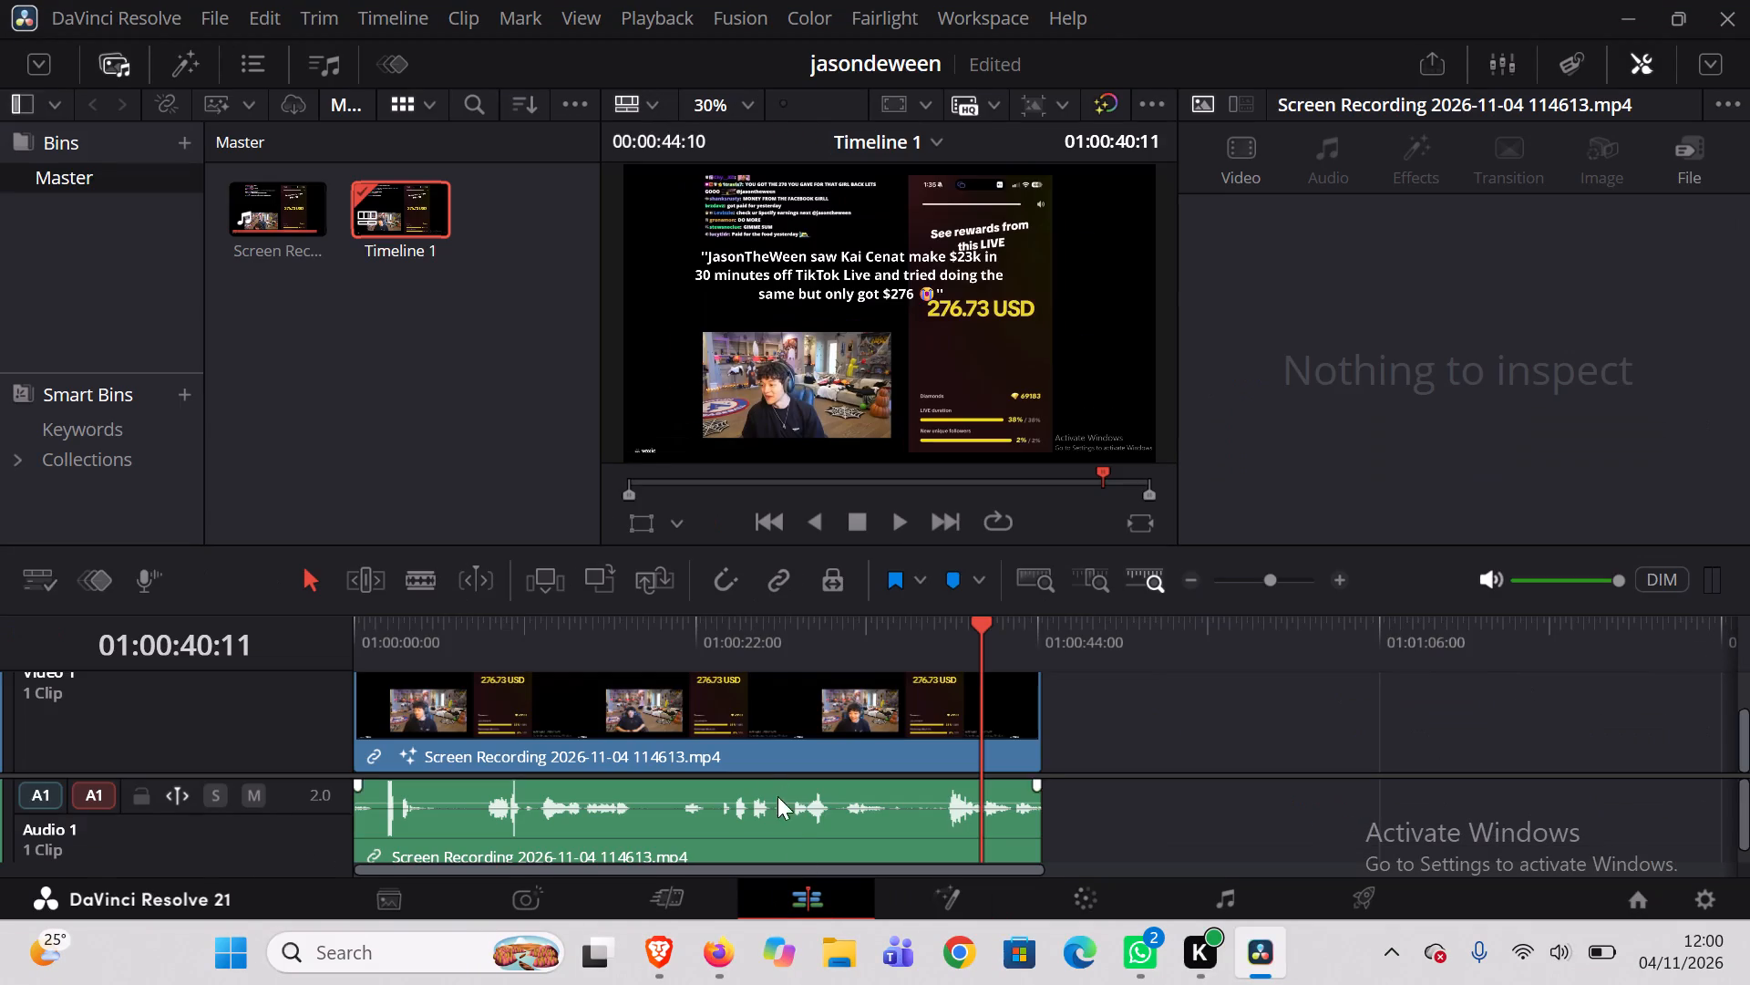
{"action": "left_click_drag", "start_coordinate": [988, 629], "coordinate": [374, 669]}
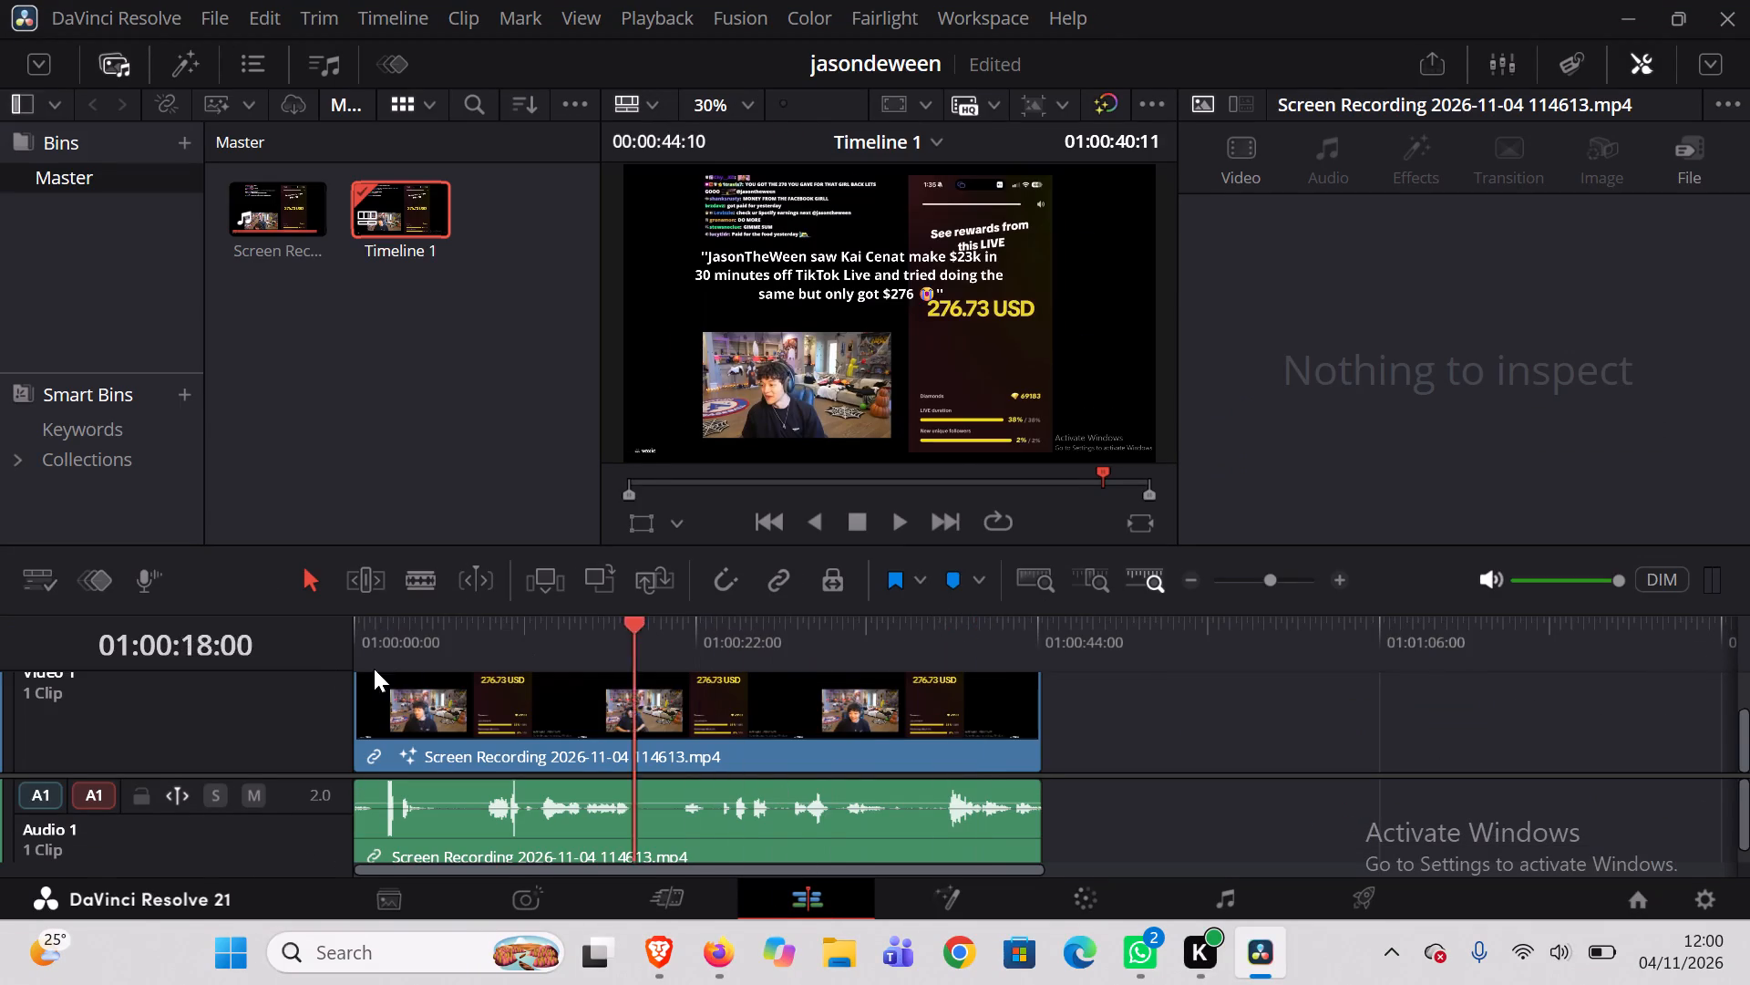
{"action": "left_click_drag", "start_coordinate": [374, 669], "coordinate": [323, 672]}
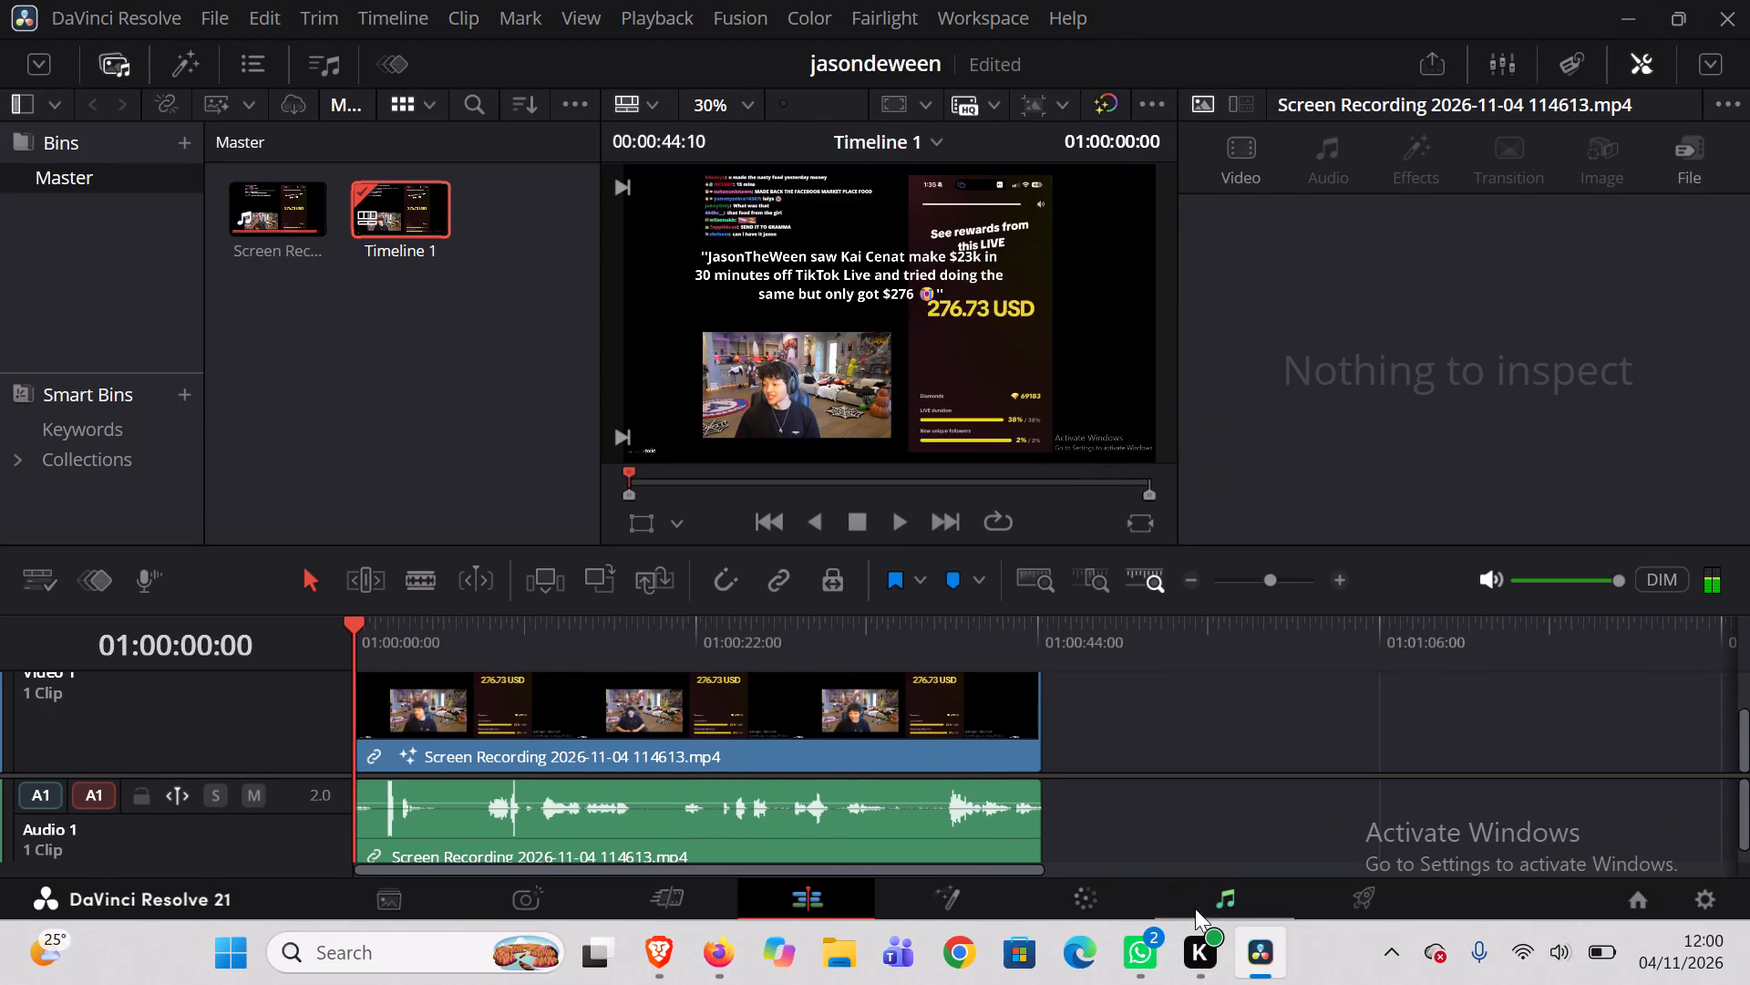
Reopen the Fusion composition and change the caption's text colour to pure blue, #0000ff.
{"action": "left_click", "coordinate": [946, 890]}
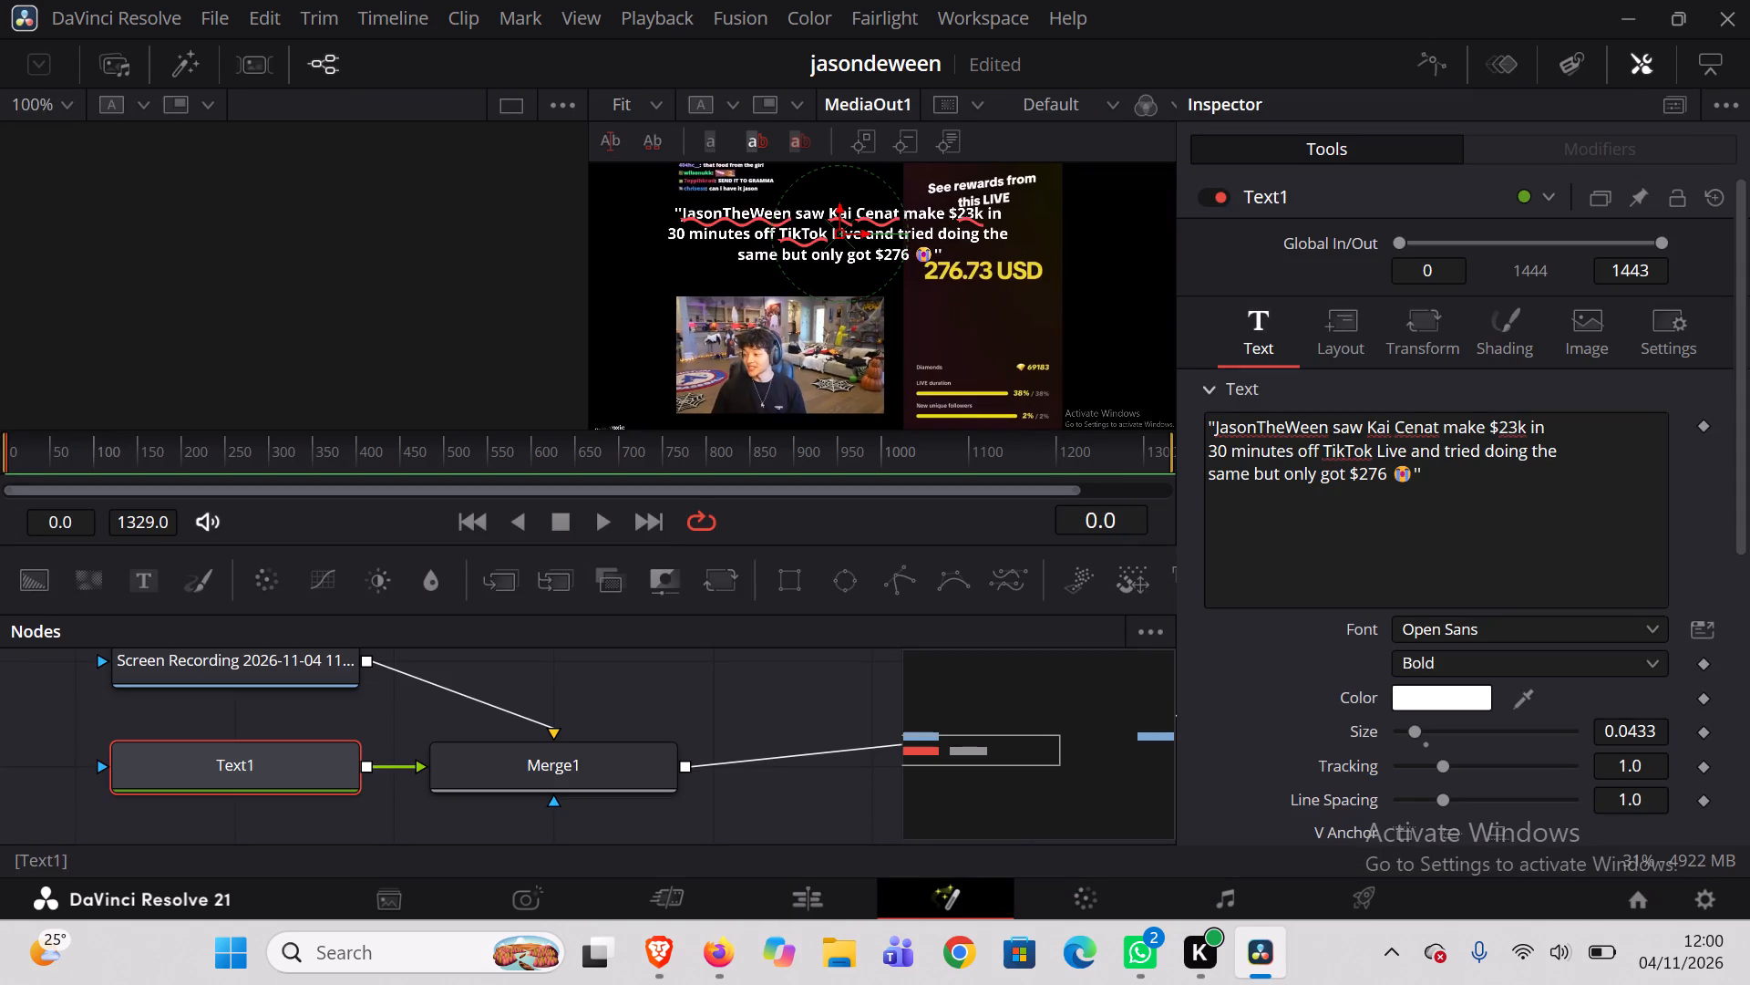
{"action": "left_click", "coordinate": [1422, 492]}
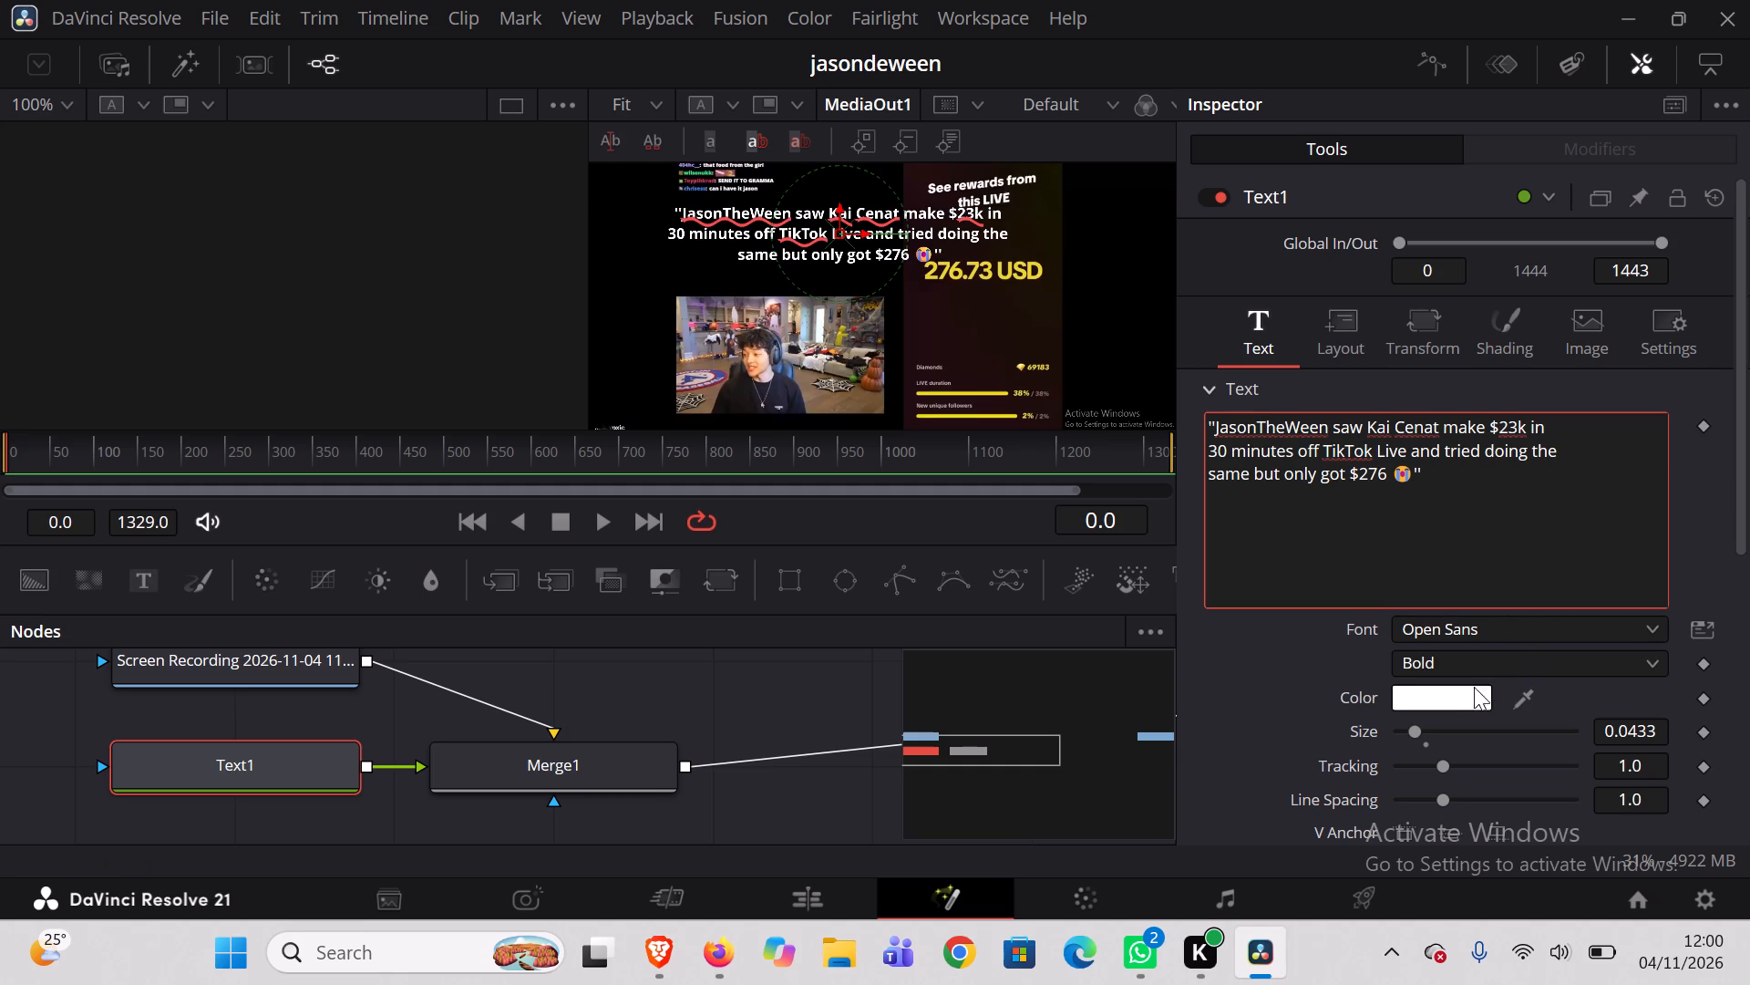
{"action": "left_click", "coordinate": [1459, 706]}
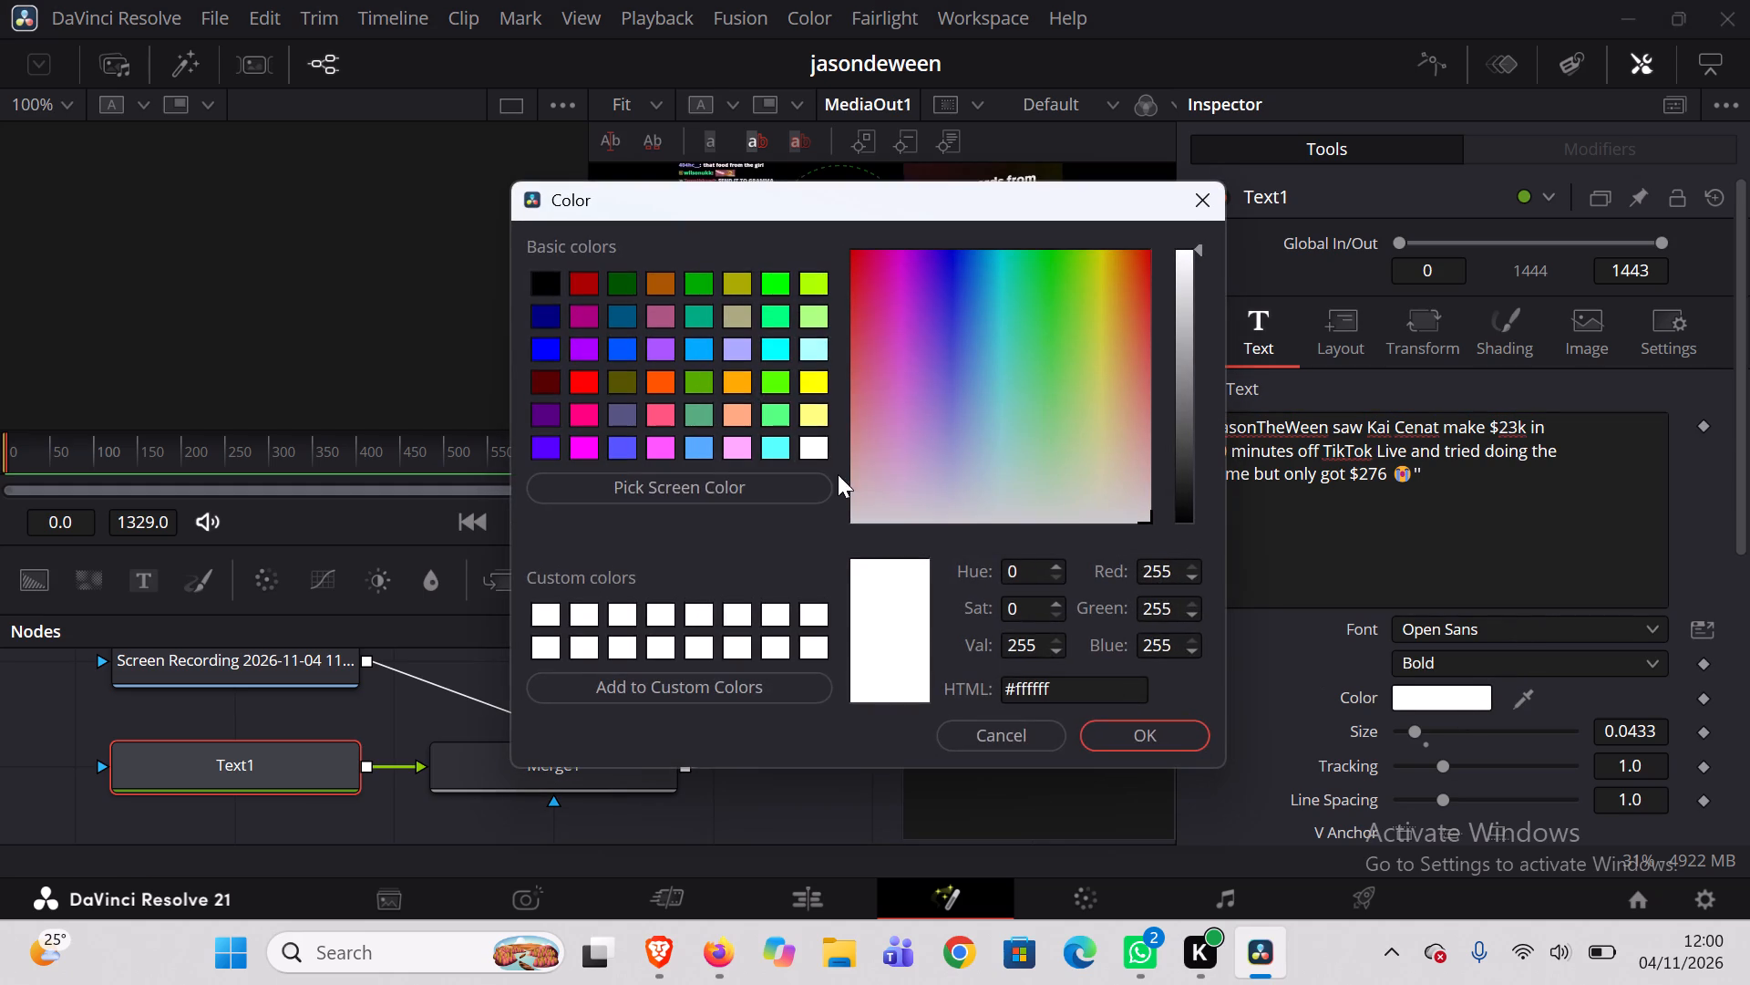
{"action": "left_click", "coordinate": [551, 354]}
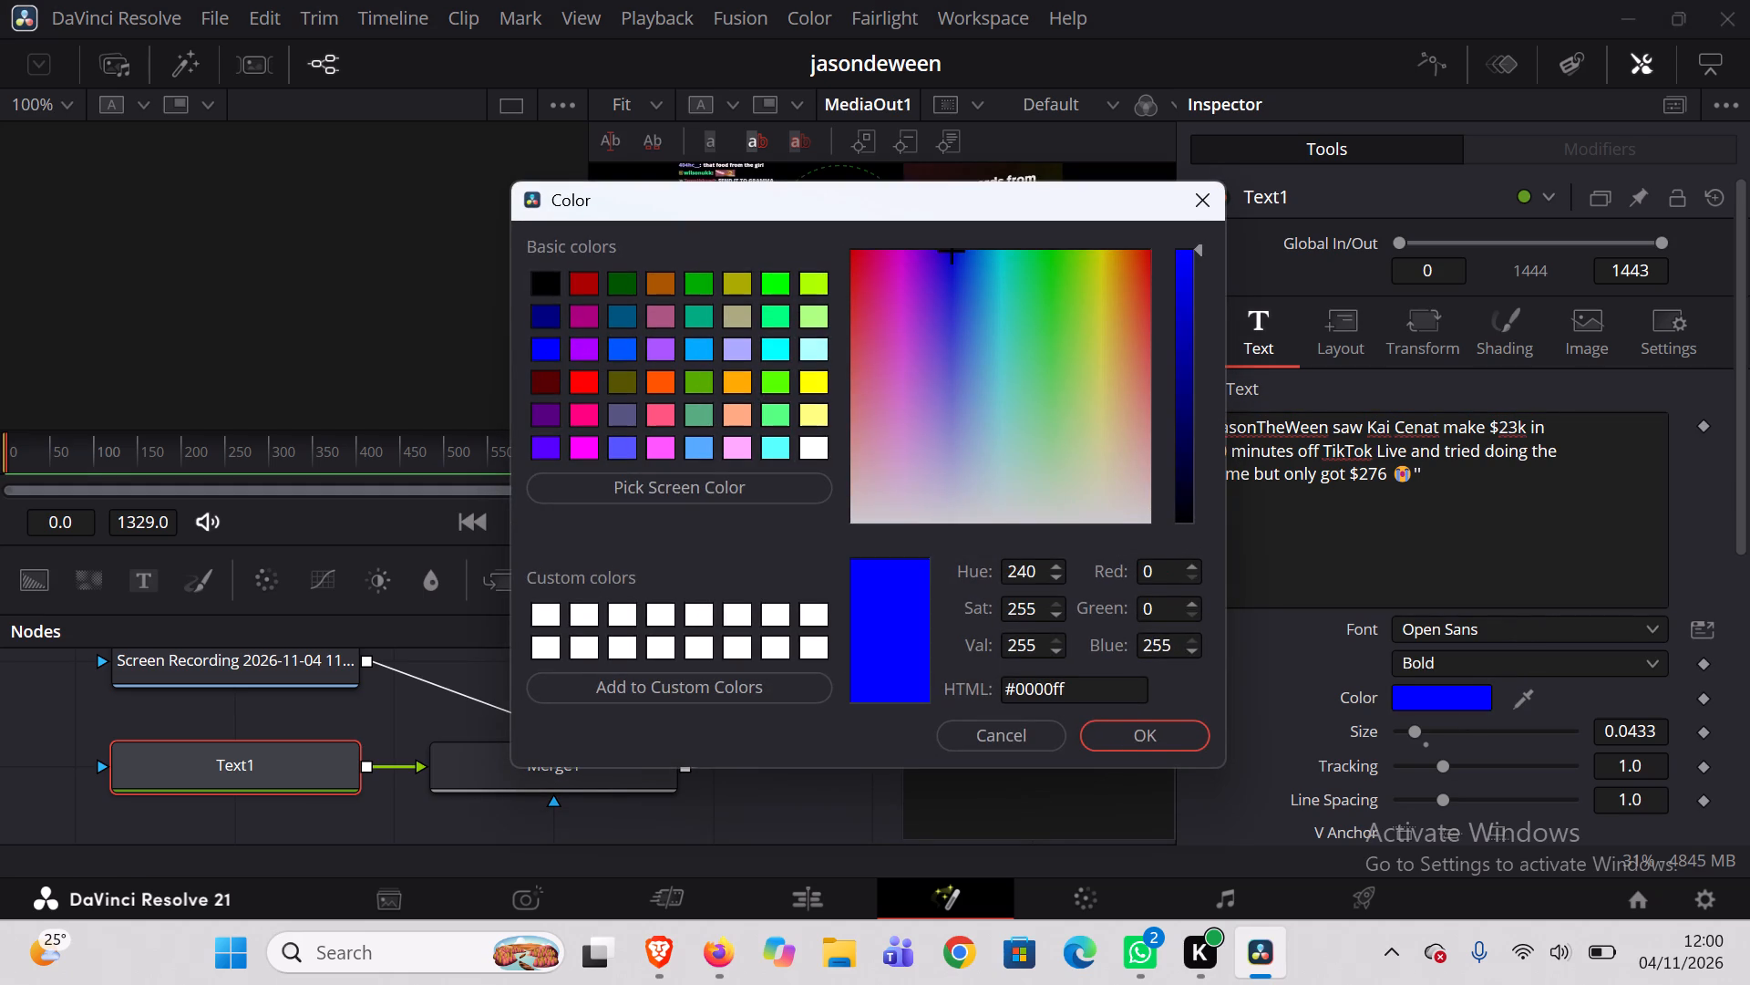
{"action": "left_click", "coordinate": [1124, 732]}
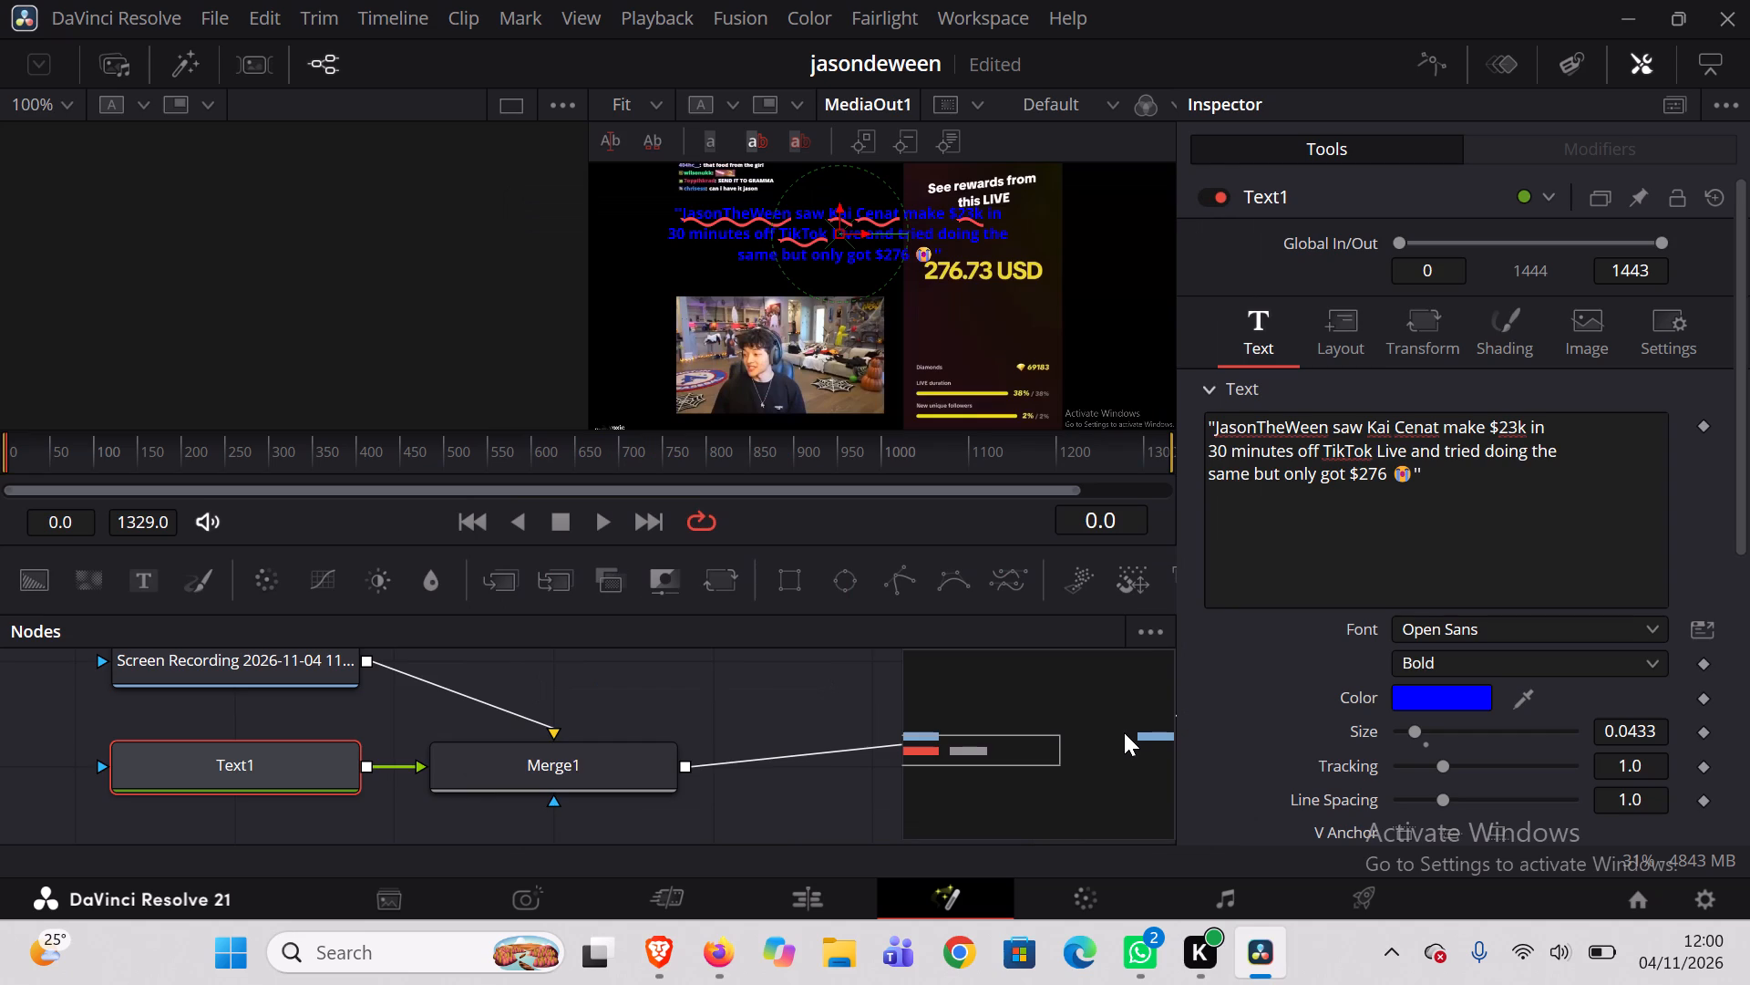
Open the Deliver page to prepare the timeline's export.
{"action": "left_click", "coordinate": [1372, 907]}
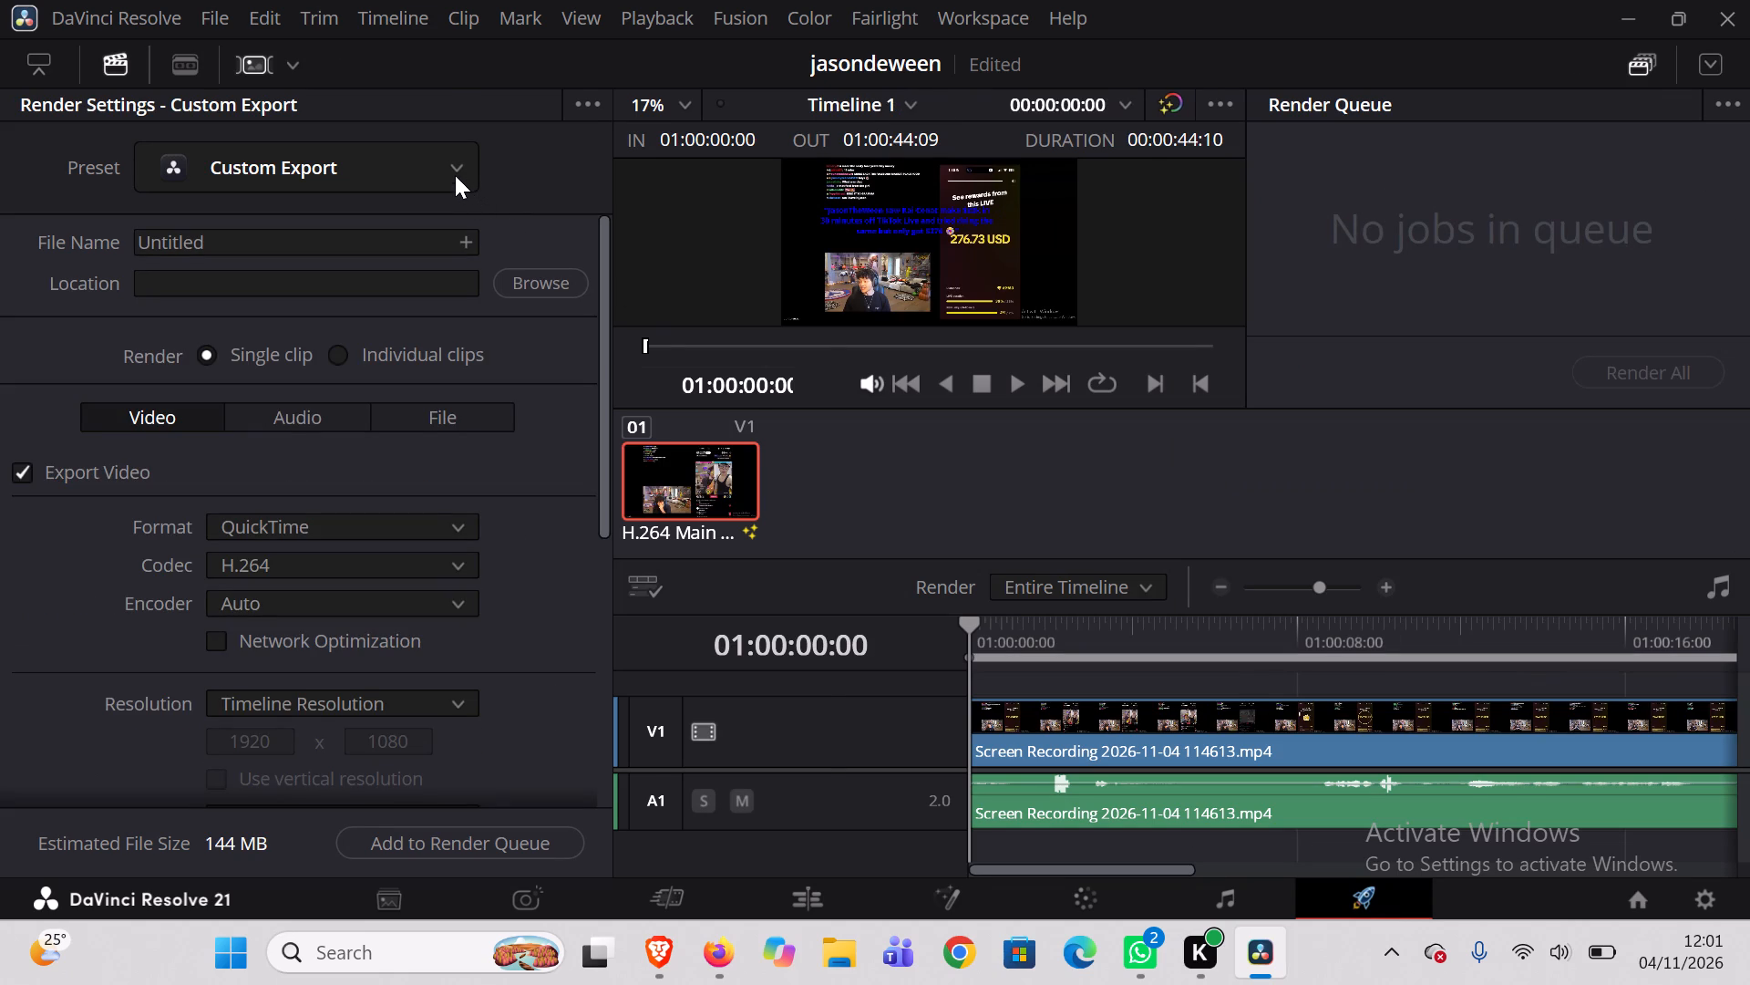
Apply the TikTok 1080p export preset to the render settings.
{"action": "left_click", "coordinate": [455, 175]}
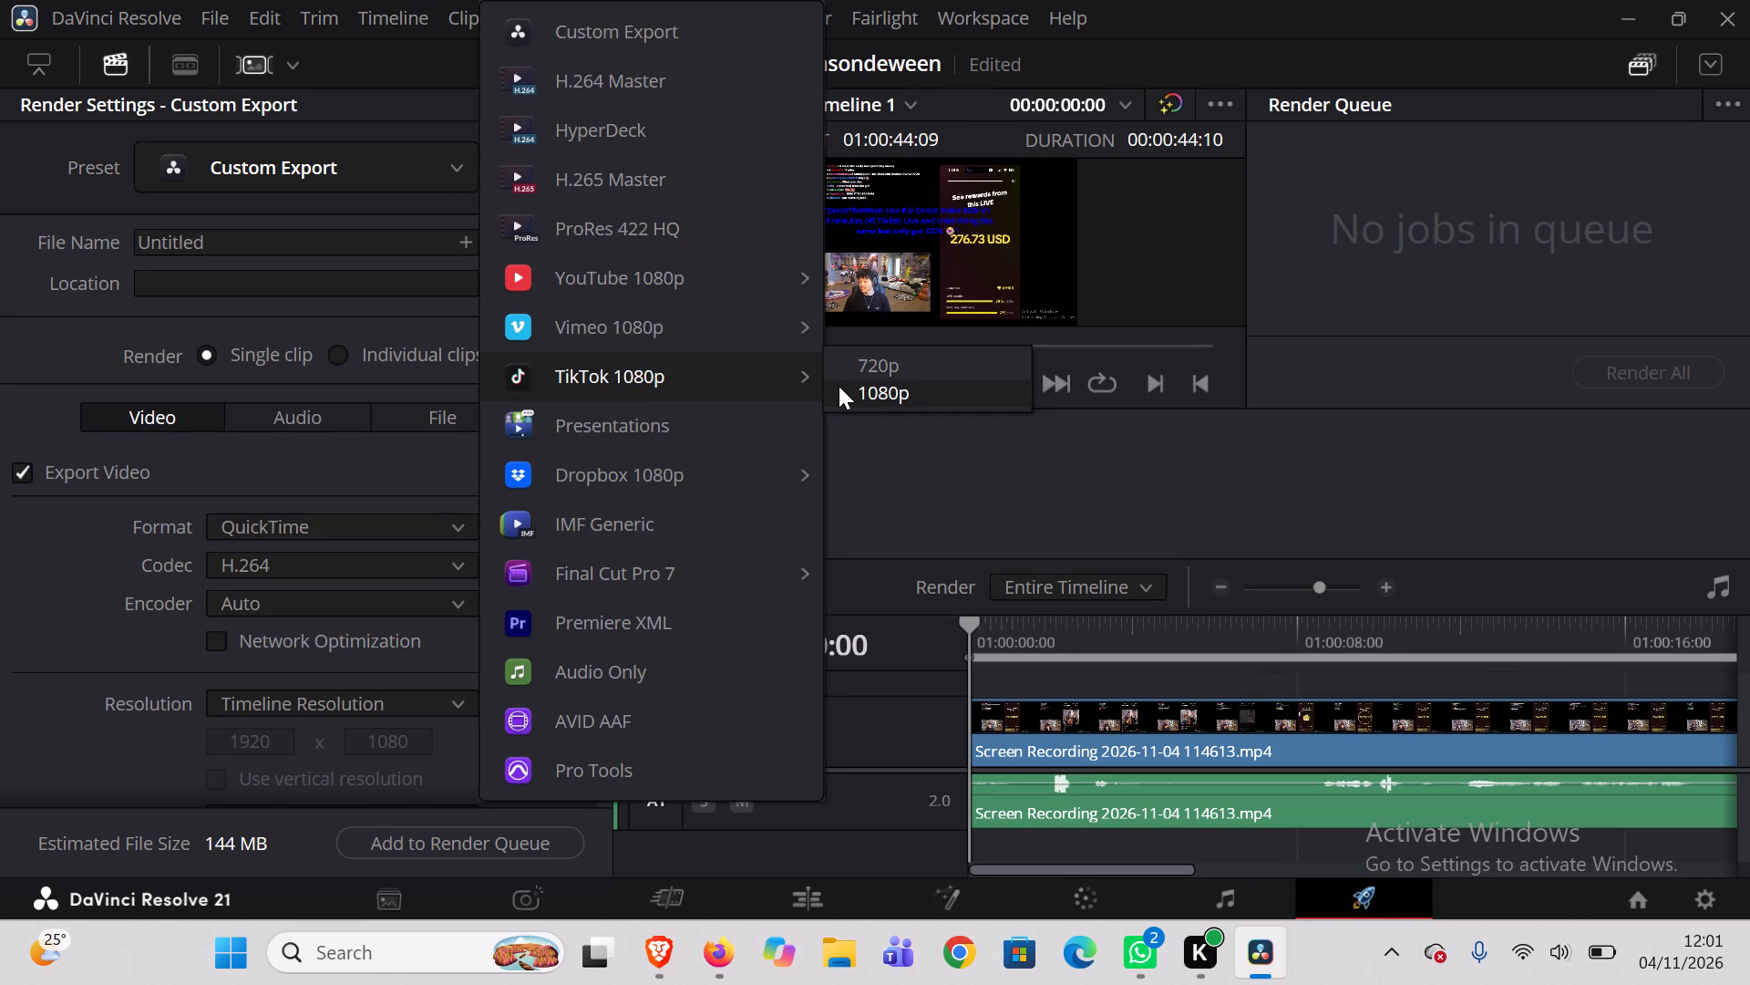
{"action": "left_click", "coordinate": [839, 386]}
Replace the export's default file name with jasonween.
{"action": "left_click", "coordinate": [354, 244]}
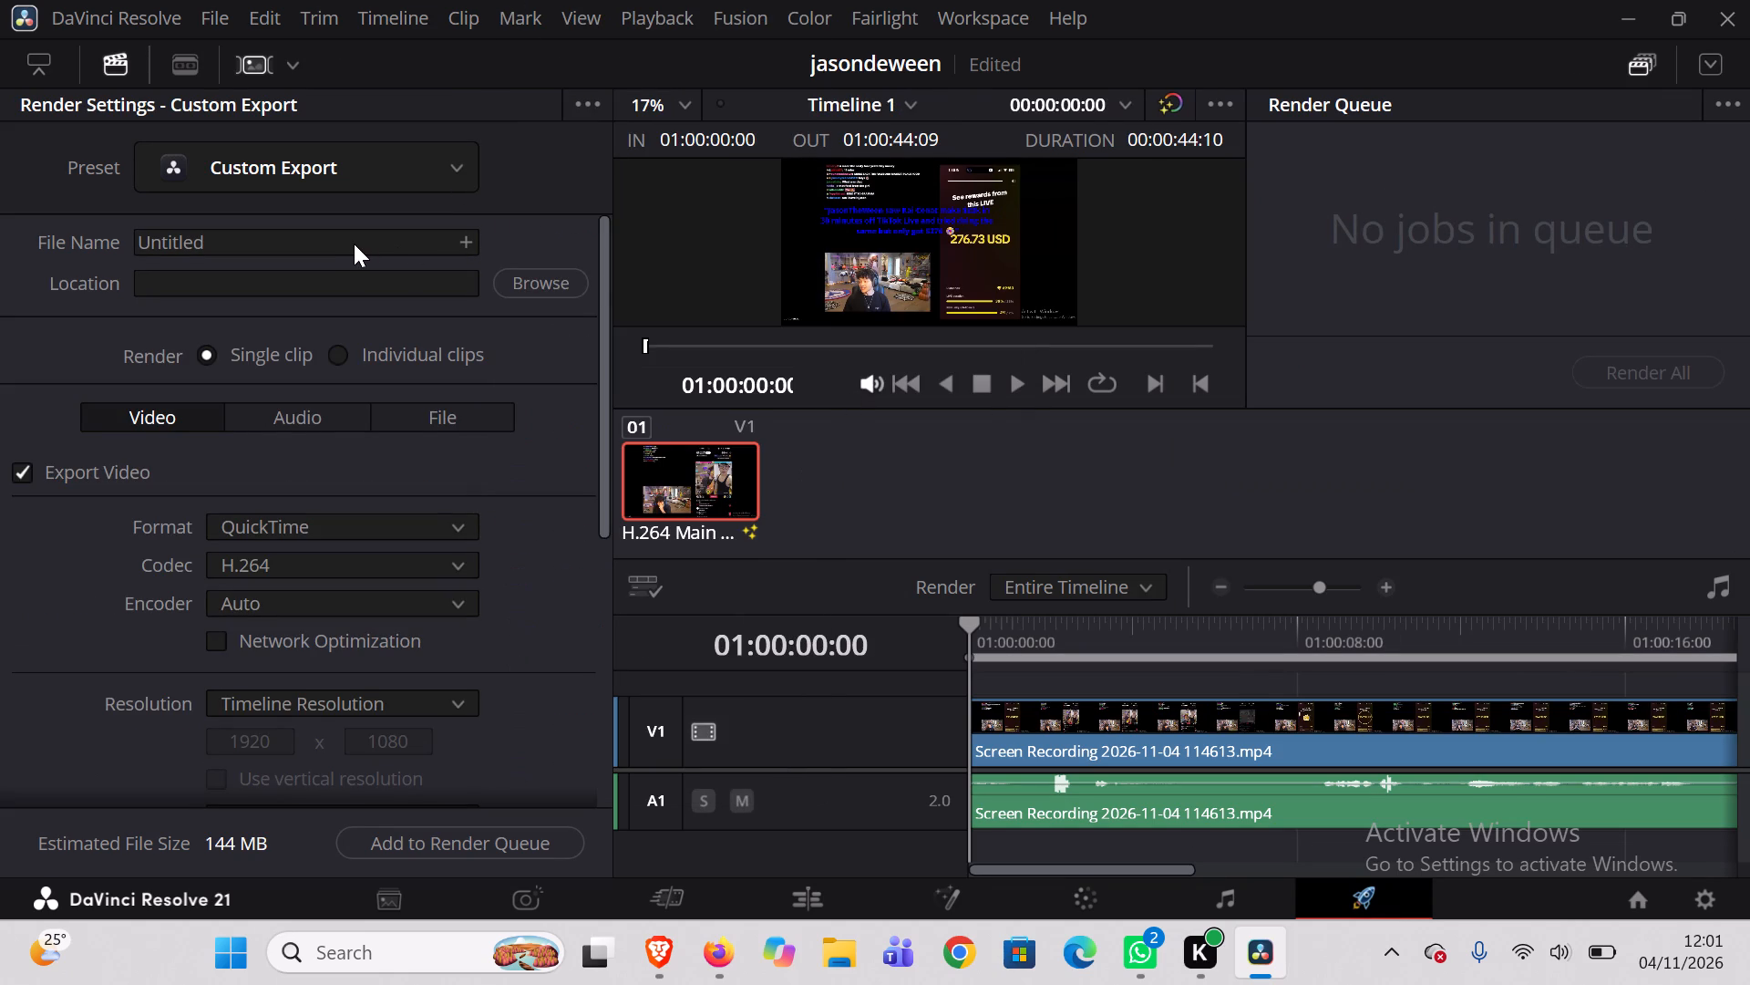
{"action": "left_click", "coordinate": [318, 239]}
{"action": "key", "text": "BackSpace"}
{"action": "key", "text": "BackSpace"}
{"action": "key", "text": "BackSpace"}
{"action": "key", "text": "BackSpace"}
{"action": "key", "text": "BackSpace"}
{"action": "key", "text": "BackSpace"}
{"action": "key", "text": "BackSpace"}
{"action": "key", "text": "BackSpace"}
{"action": "key", "text": "BackSpace"}
{"action": "key", "text": "BackSpace"}
{"action": "key", "text": "BackSpace"}
{"action": "key", "text": "BackSpace"}
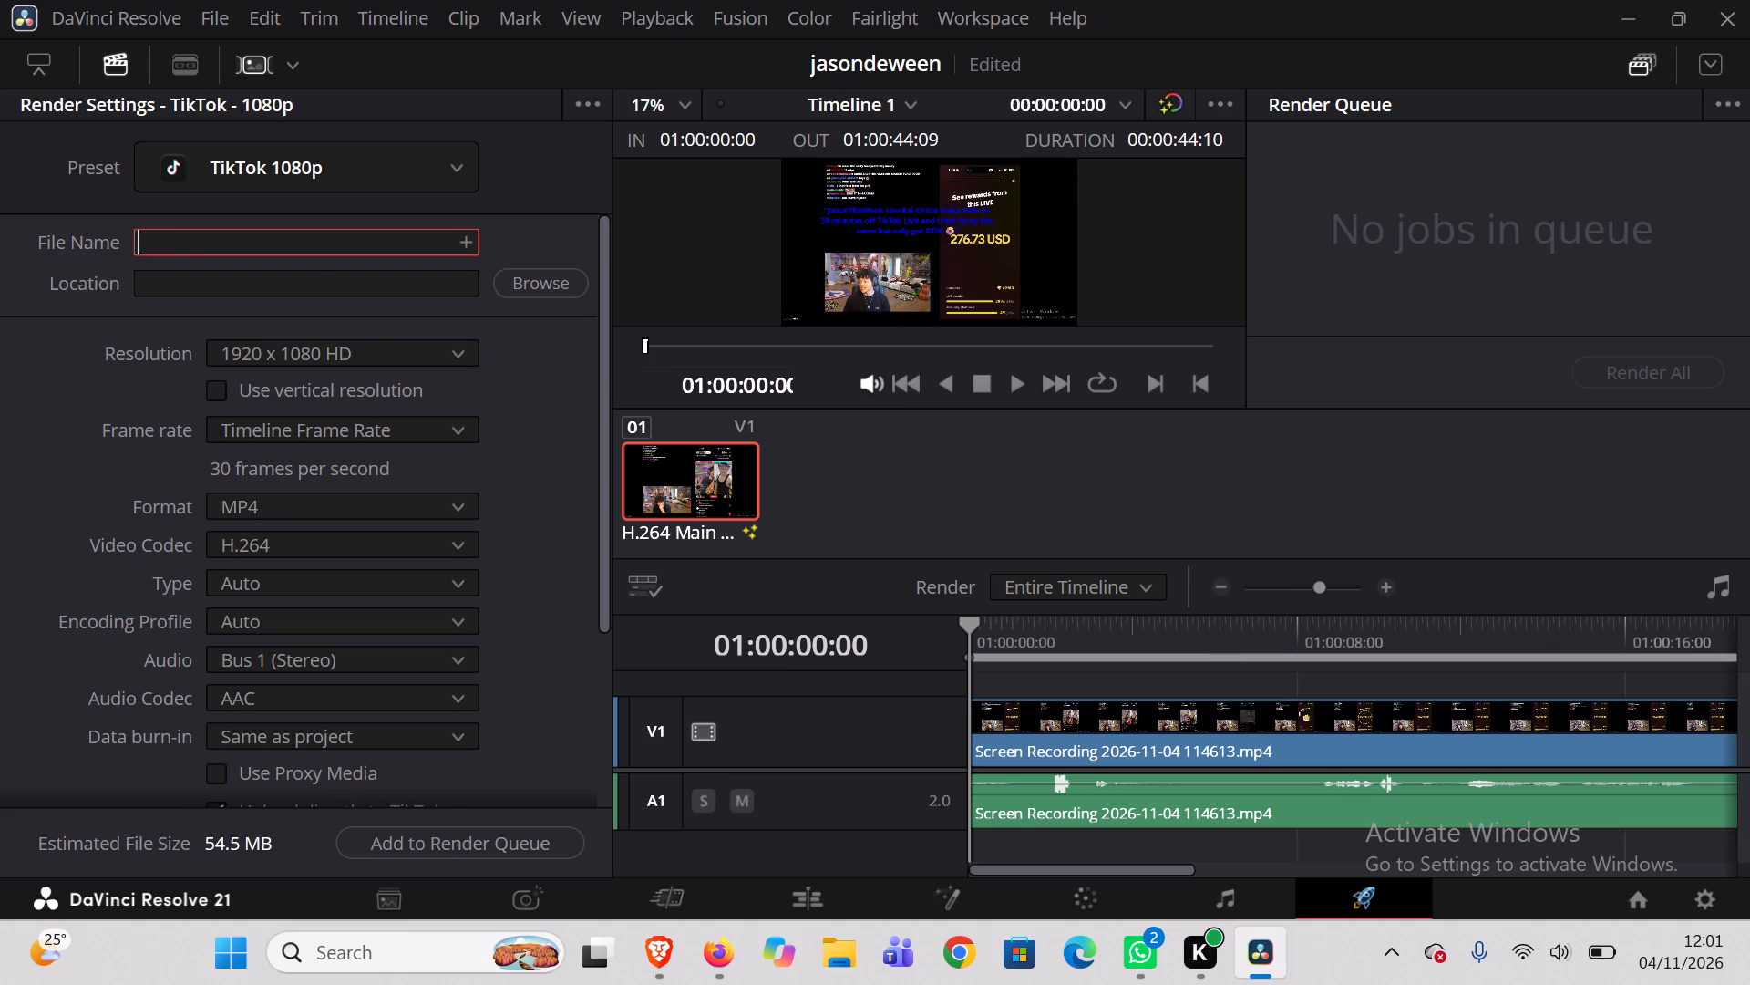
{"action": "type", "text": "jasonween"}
Set the export's save location to the actual folder inside balledits on the Desktop.
{"action": "left_click", "coordinate": [540, 284]}
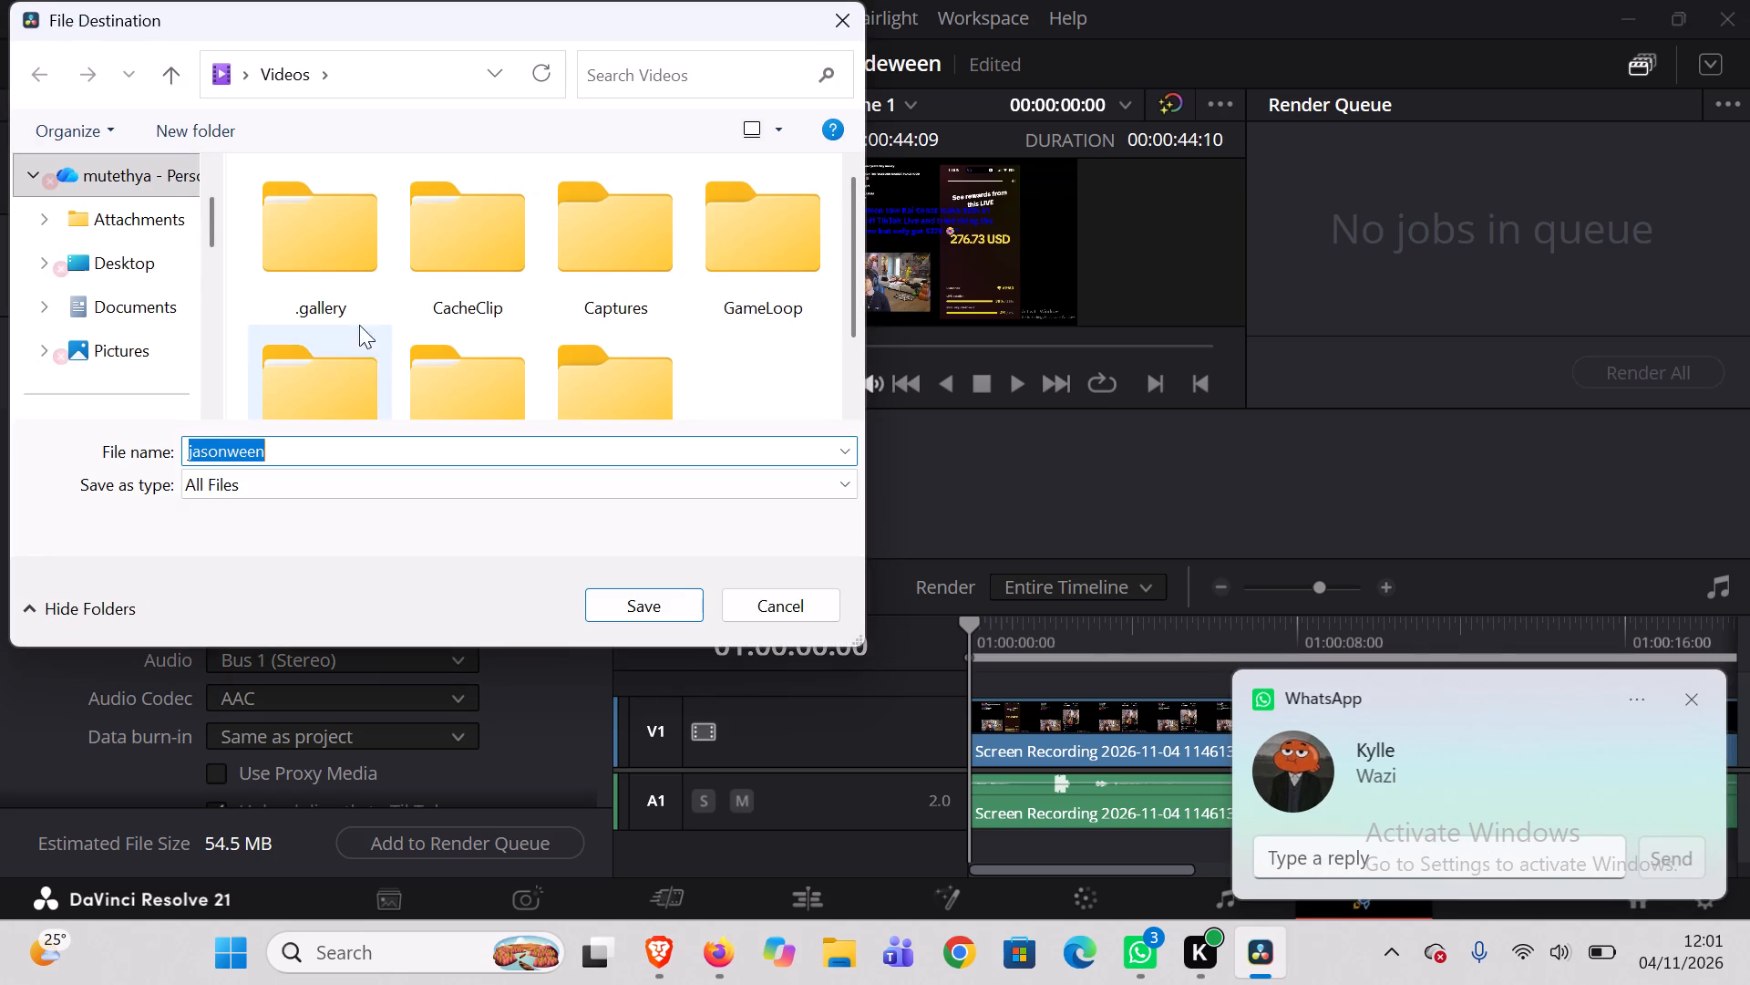
{"action": "double_click", "coordinate": [140, 264]}
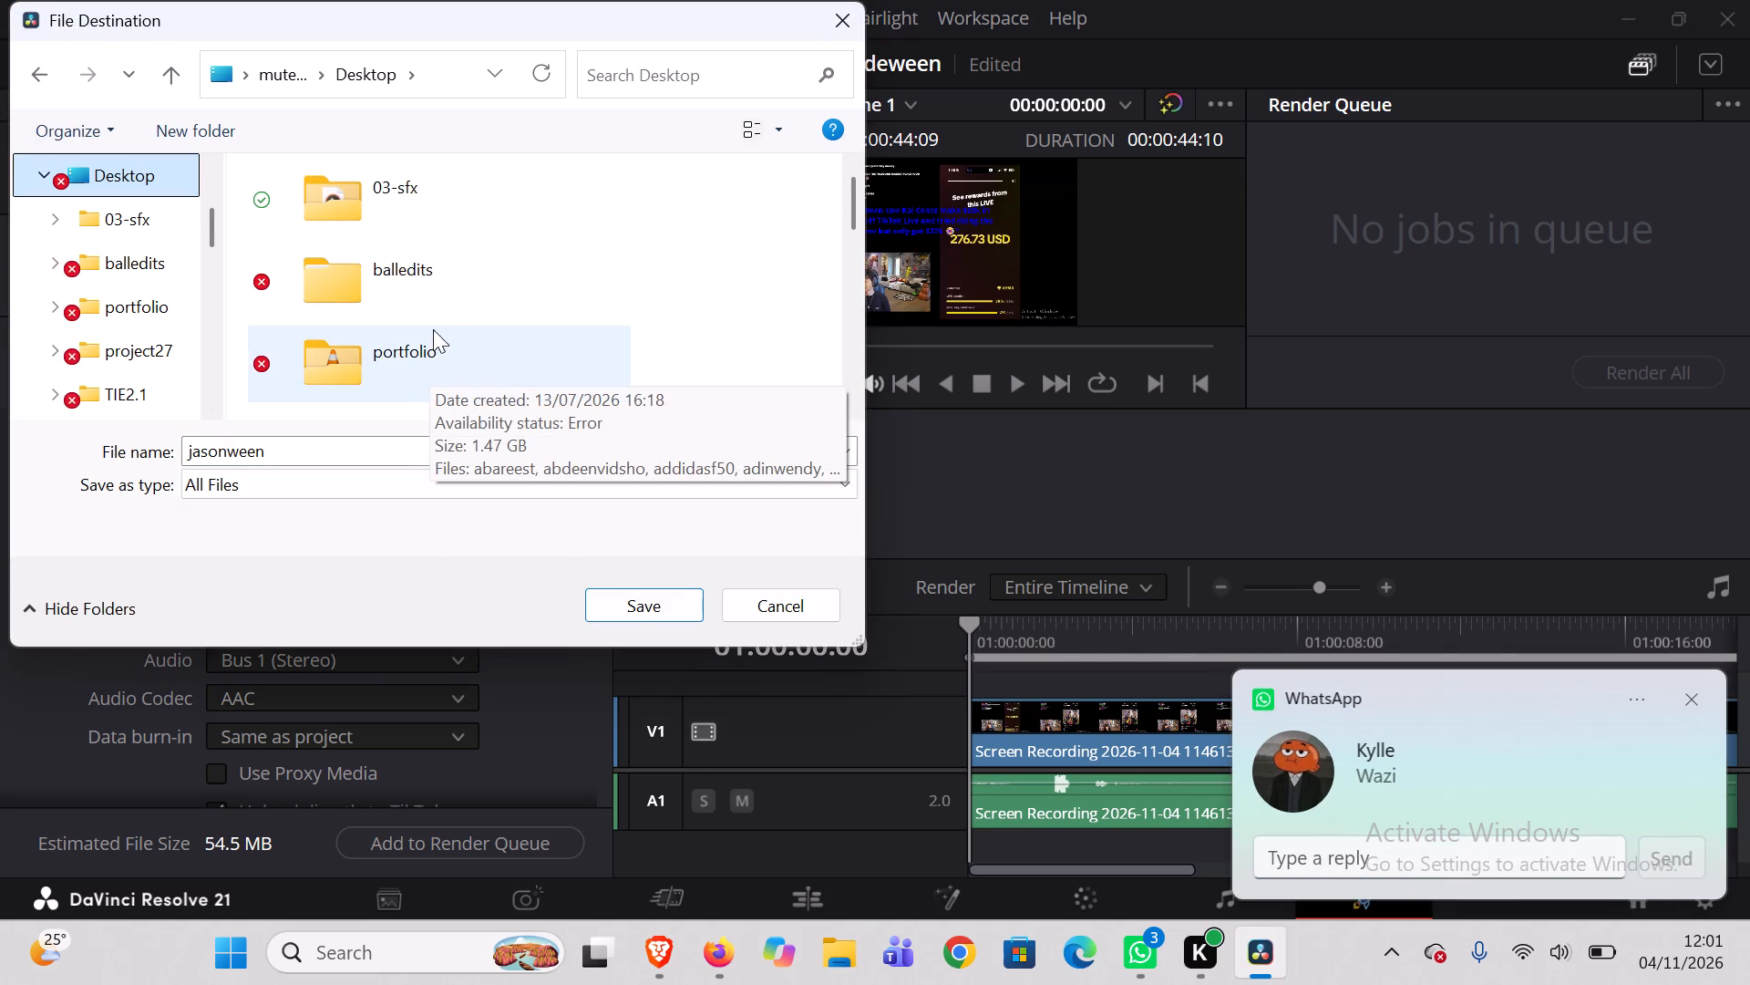
{"action": "double_click", "coordinate": [443, 293]}
{"action": "double_click", "coordinate": [517, 216]}
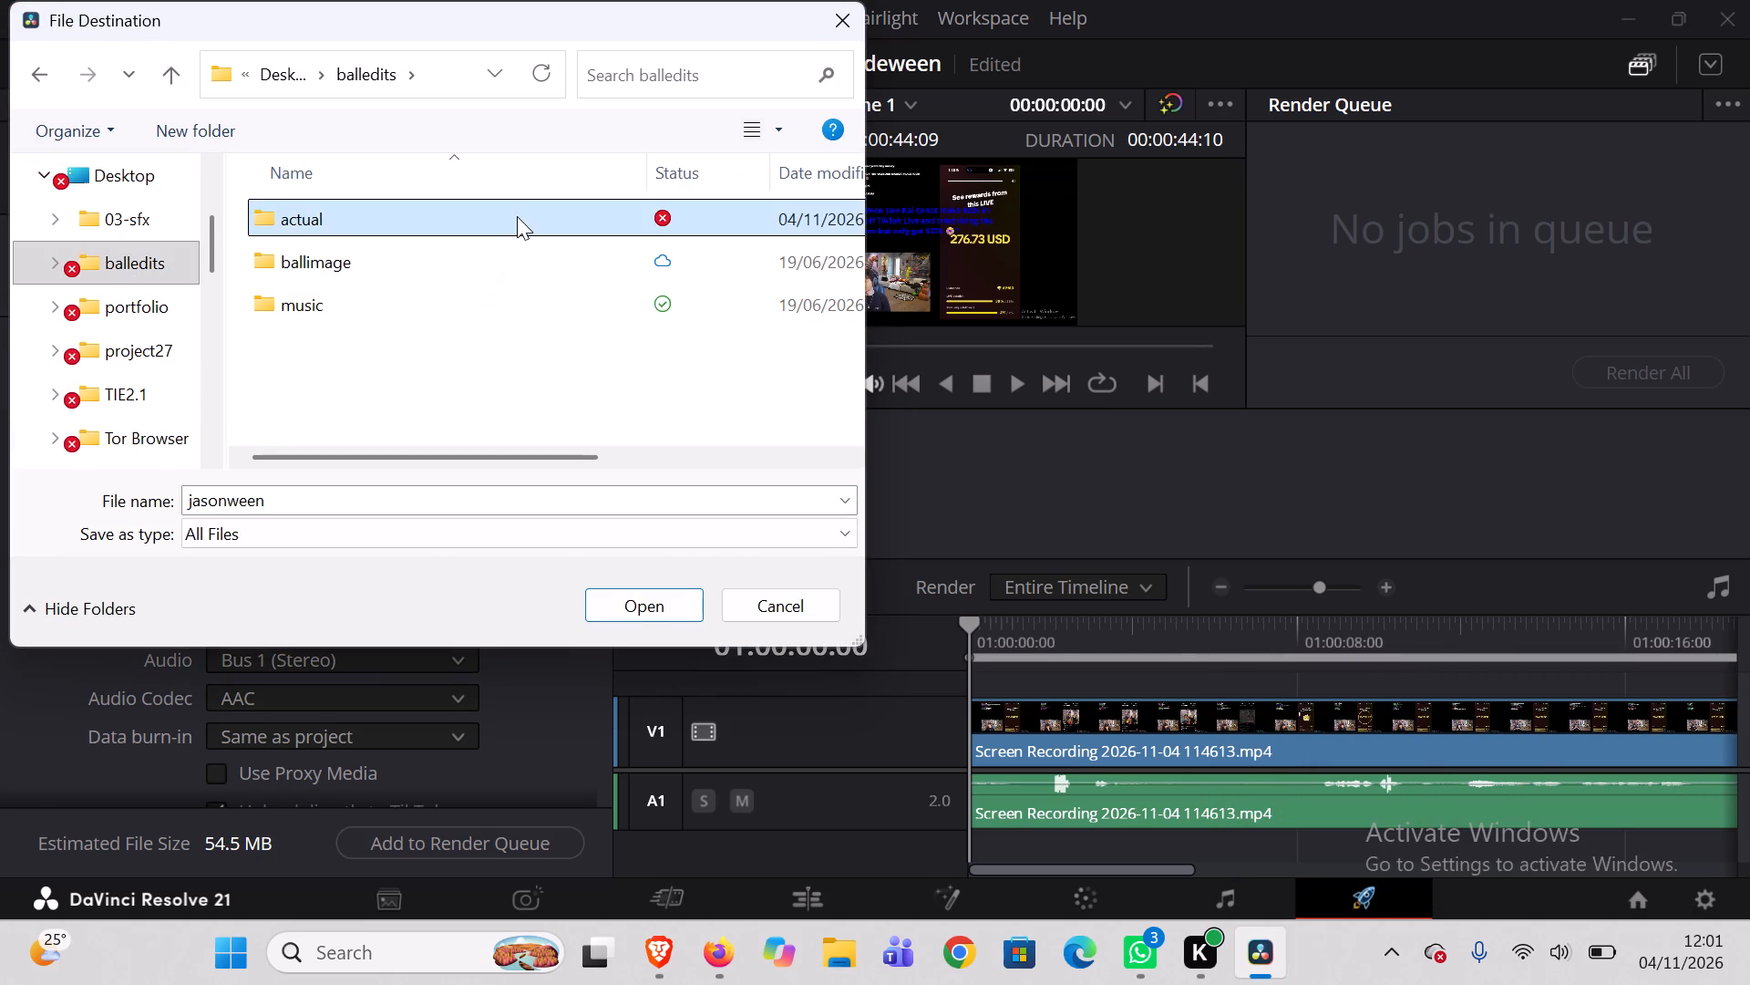
{"action": "left_click", "coordinate": [660, 604]}
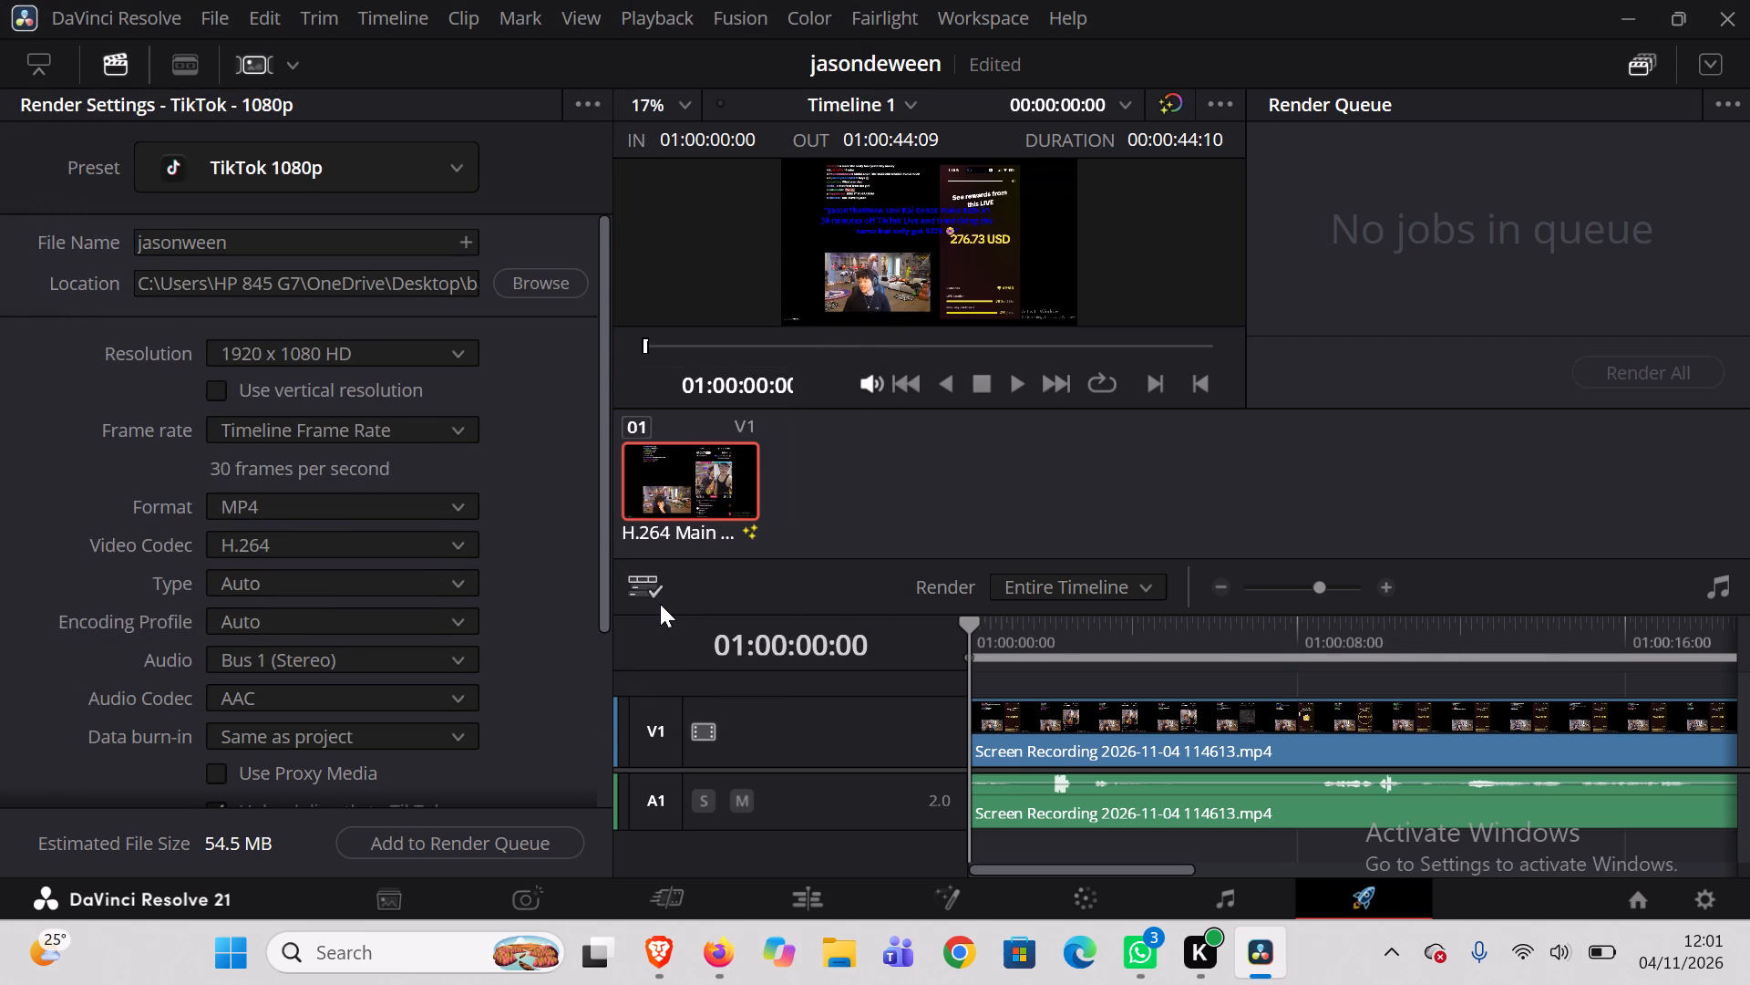
Set the direct TikTok upload's privacy to Public and allow comments.
{"action": "scroll", "coordinate": [524, 535], "scroll_direction": "down", "scroll_amount": 1}
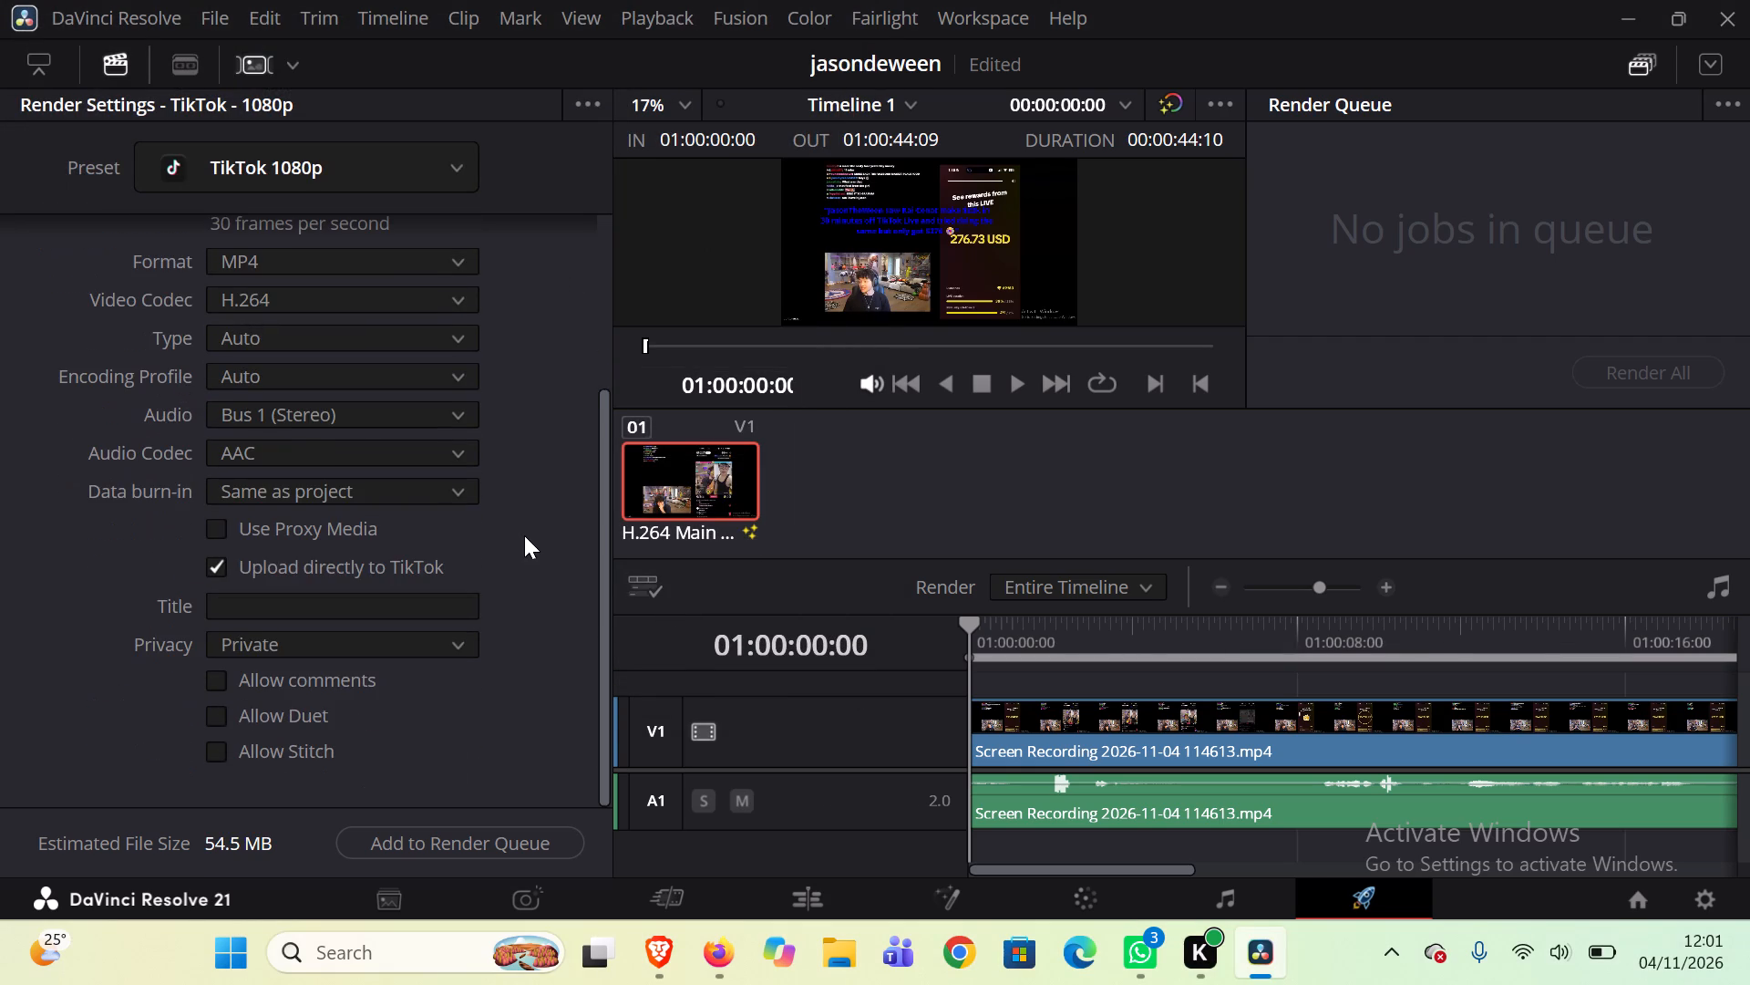
{"action": "left_click", "coordinate": [448, 648]}
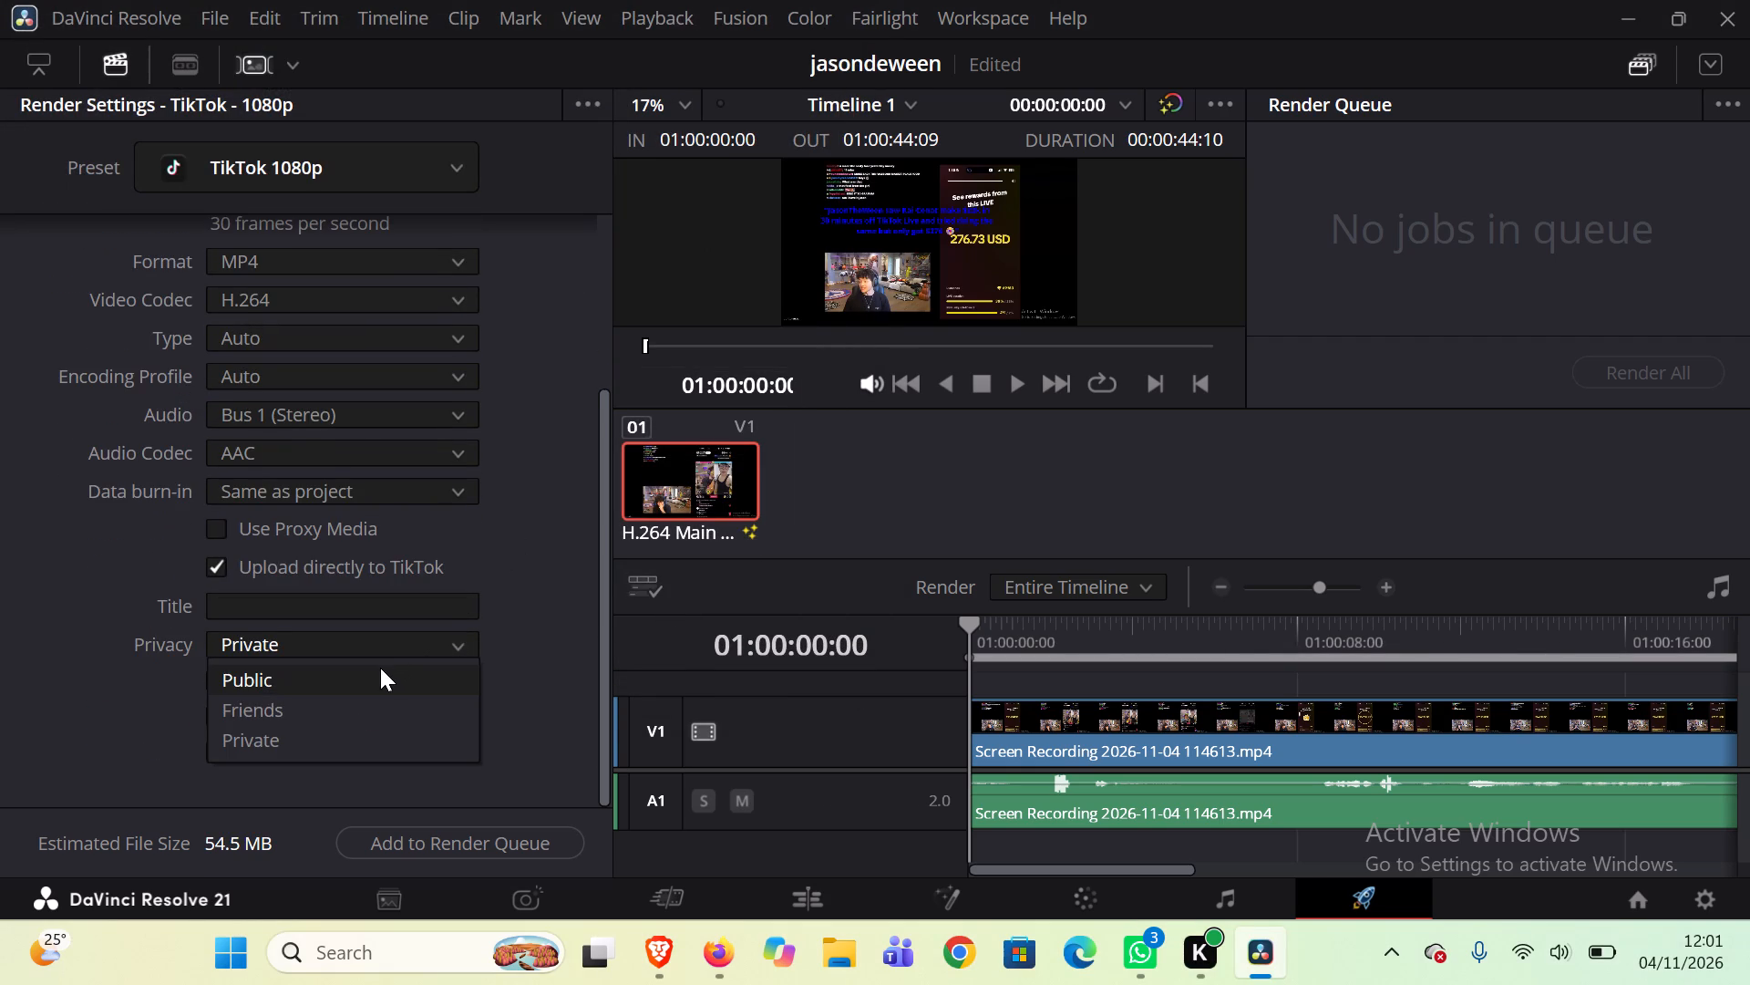
{"action": "left_click", "coordinate": [380, 668]}
{"action": "left_click", "coordinate": [219, 674]}
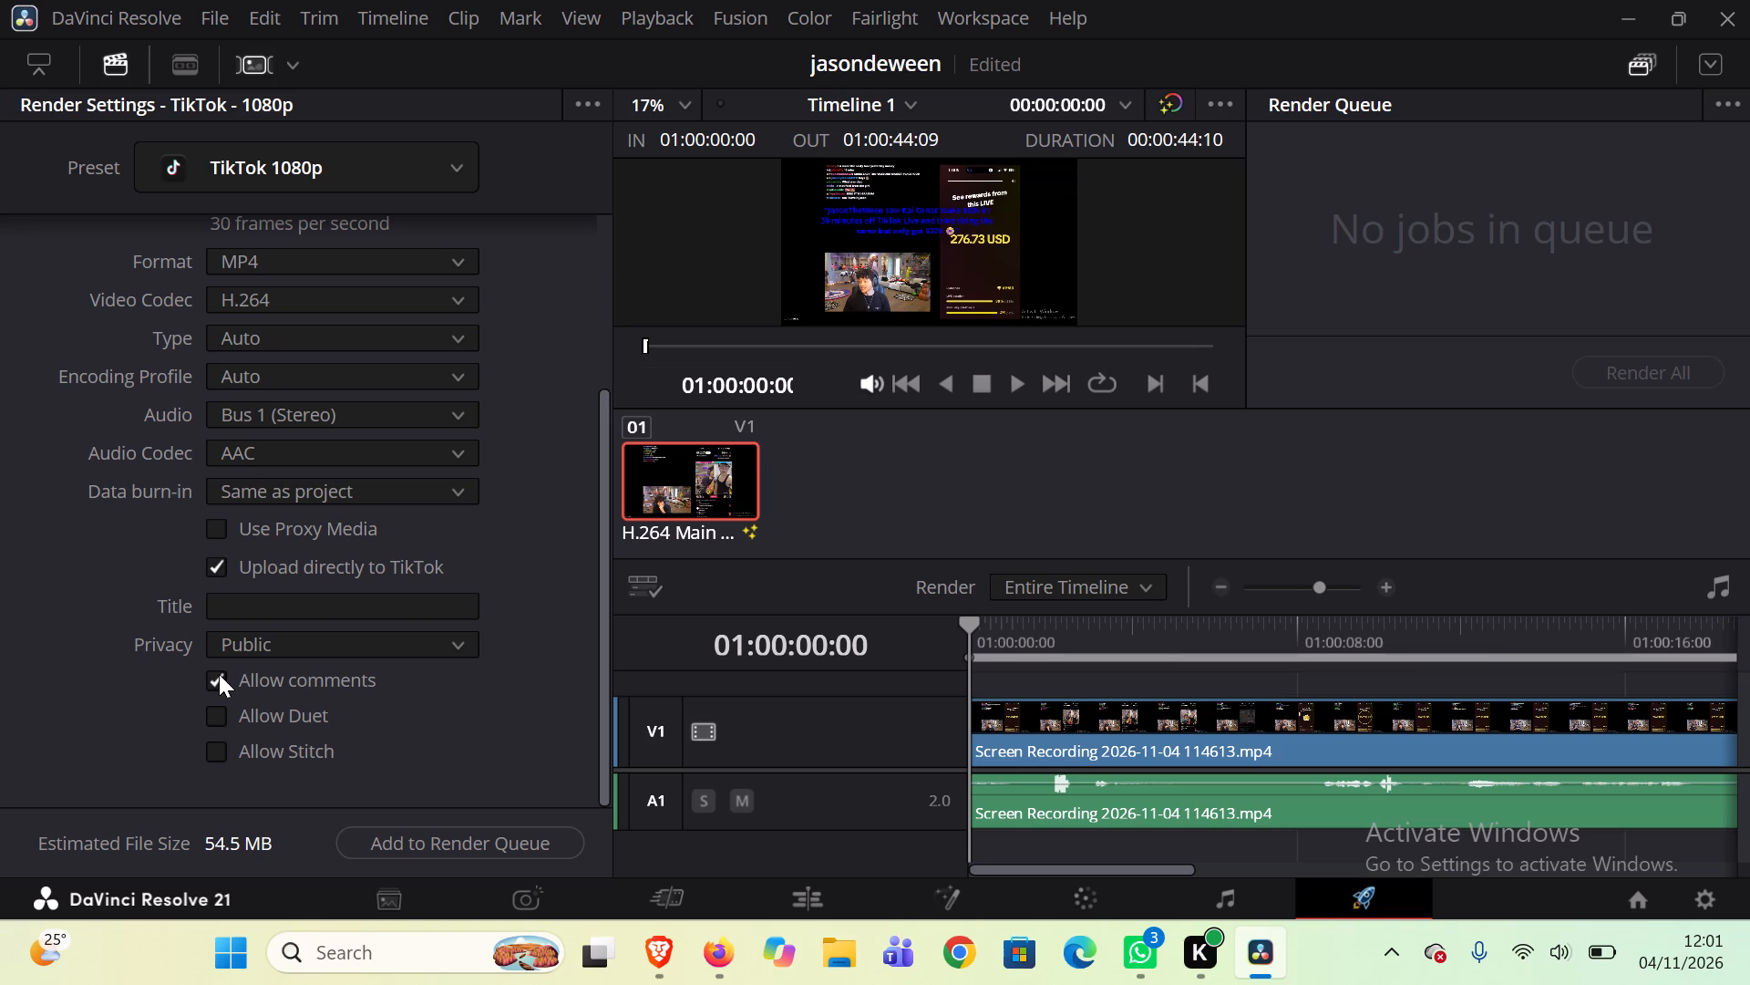
Select the TikTok upload's empty title and switch to Brave for the X post's JasonTheWeen caption text.
{"action": "left_click", "coordinate": [273, 614]}
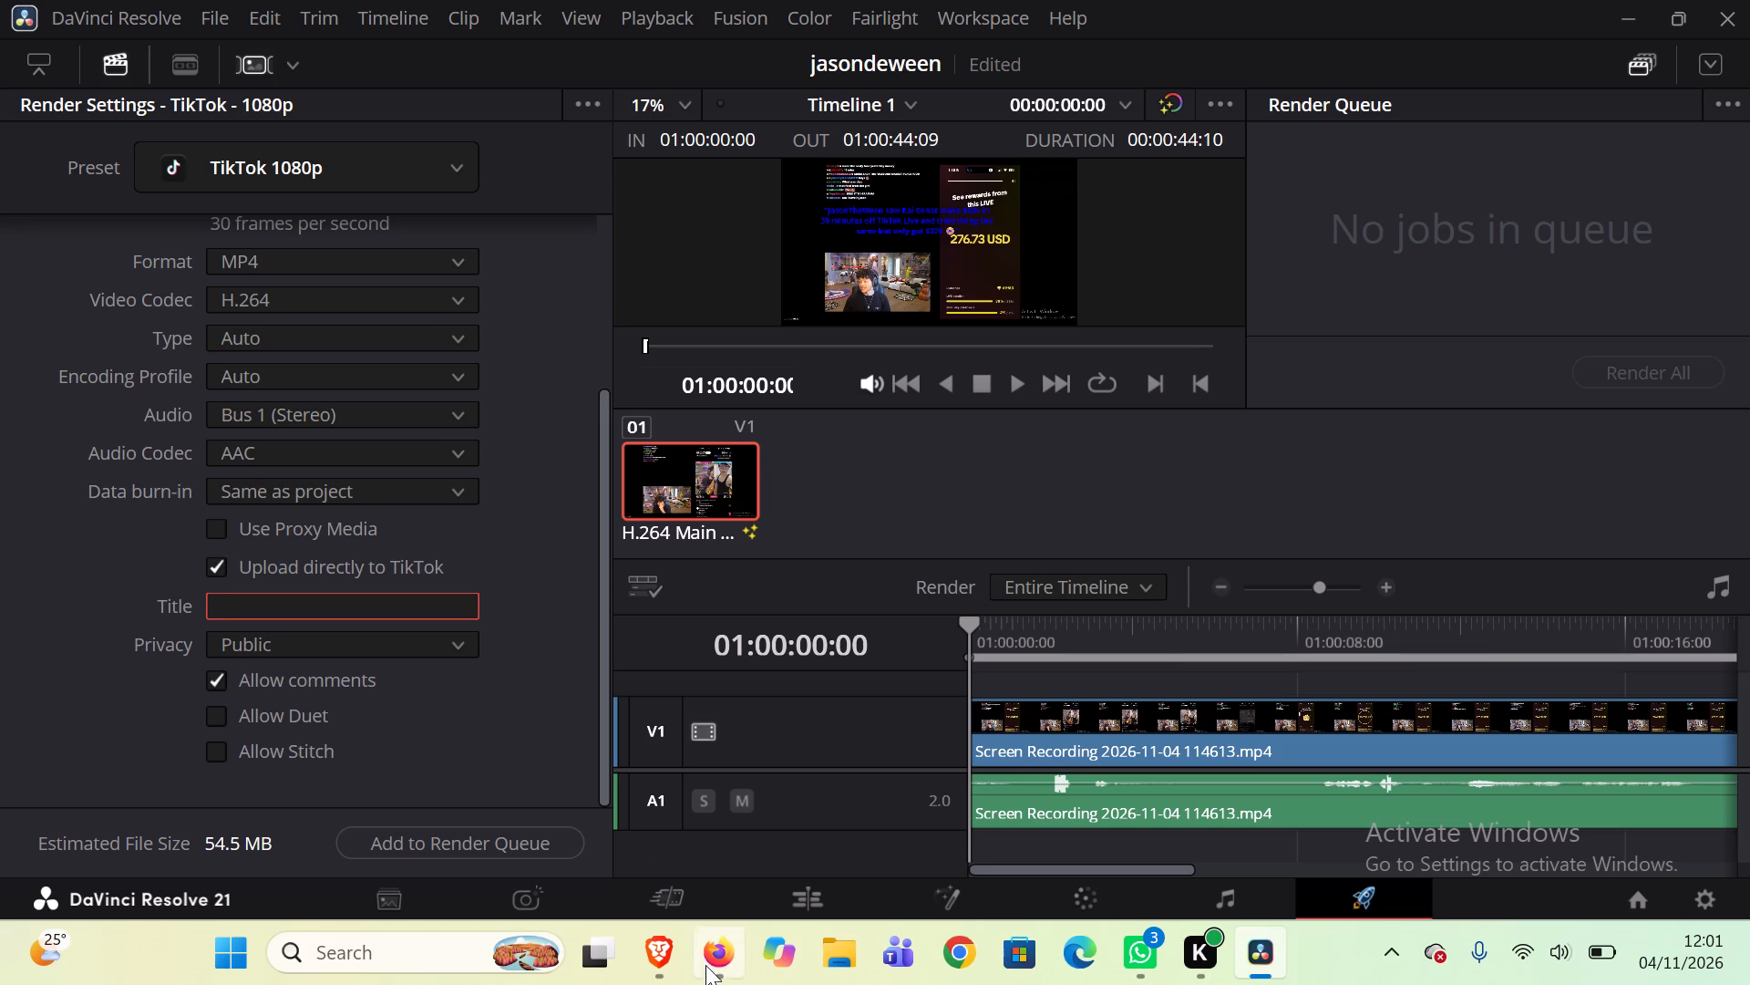
{"action": "left_click", "coordinate": [664, 961]}
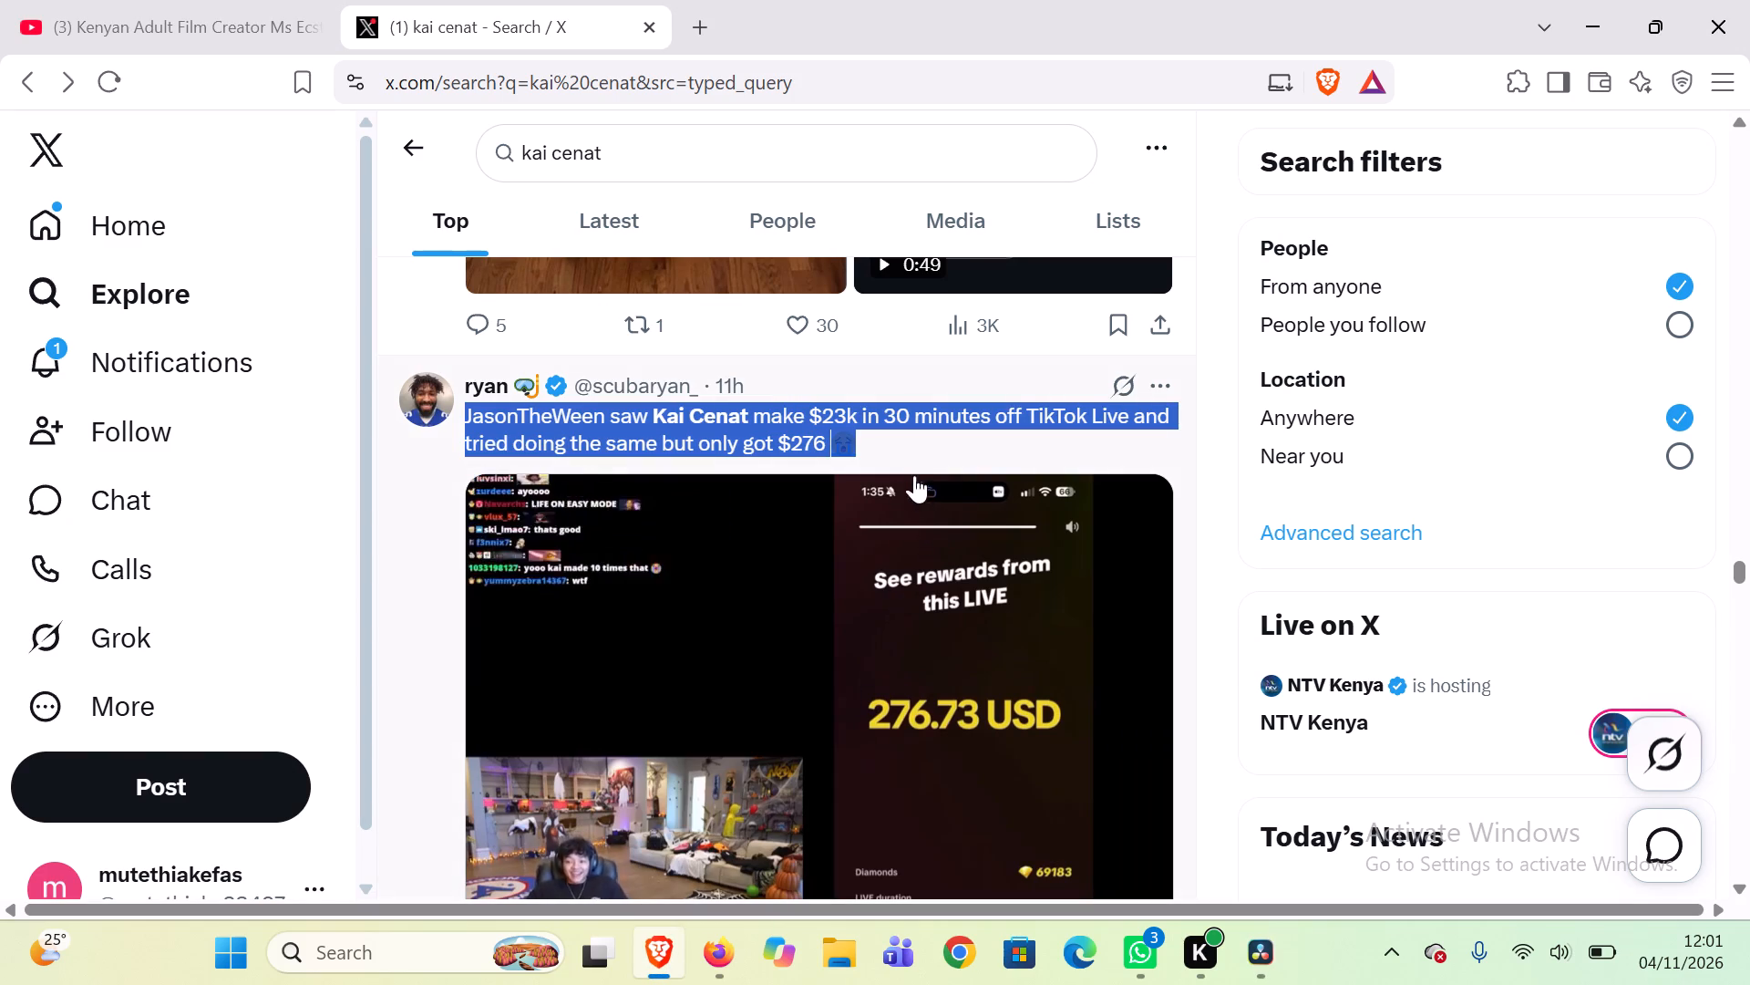
Copy the X post's full caption in Brave and paste it as the TikTok upload title in DaVinci Resolve's render settings.
{"action": "left_click", "coordinate": [896, 455]}
{"action": "left_click_drag", "start_coordinate": [871, 445], "coordinate": [624, 407]}
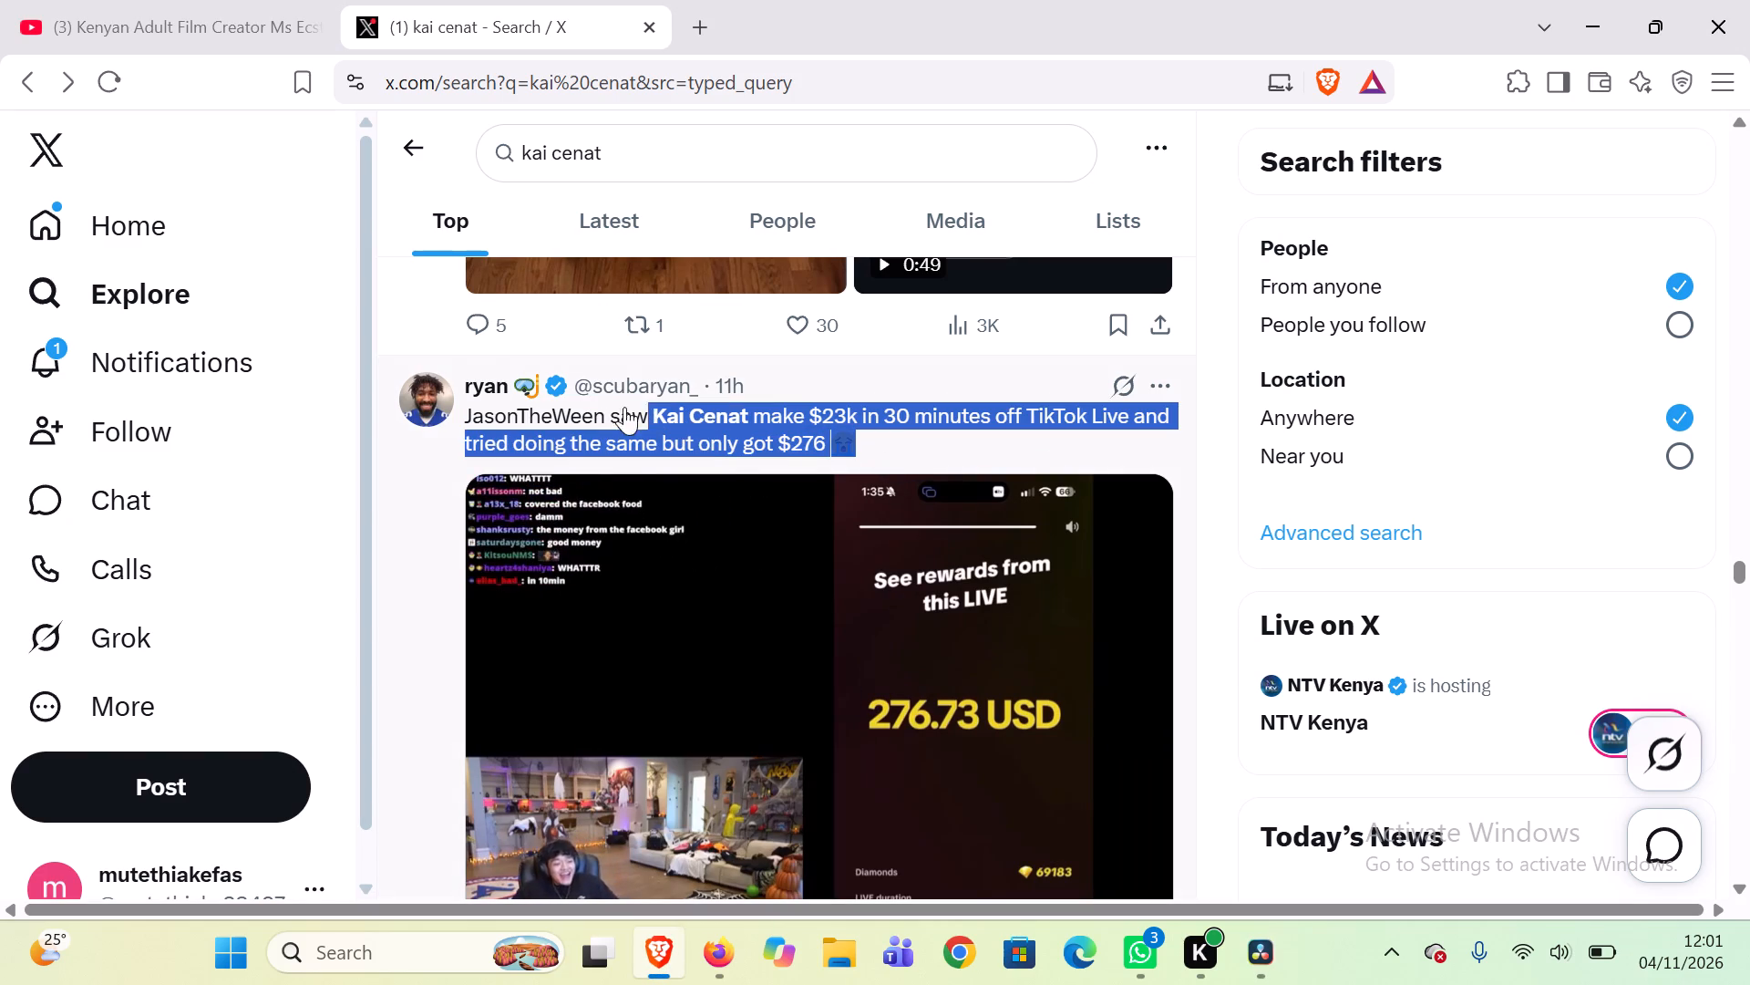
{"action": "left_click_drag", "start_coordinate": [624, 407], "coordinate": [472, 407]}
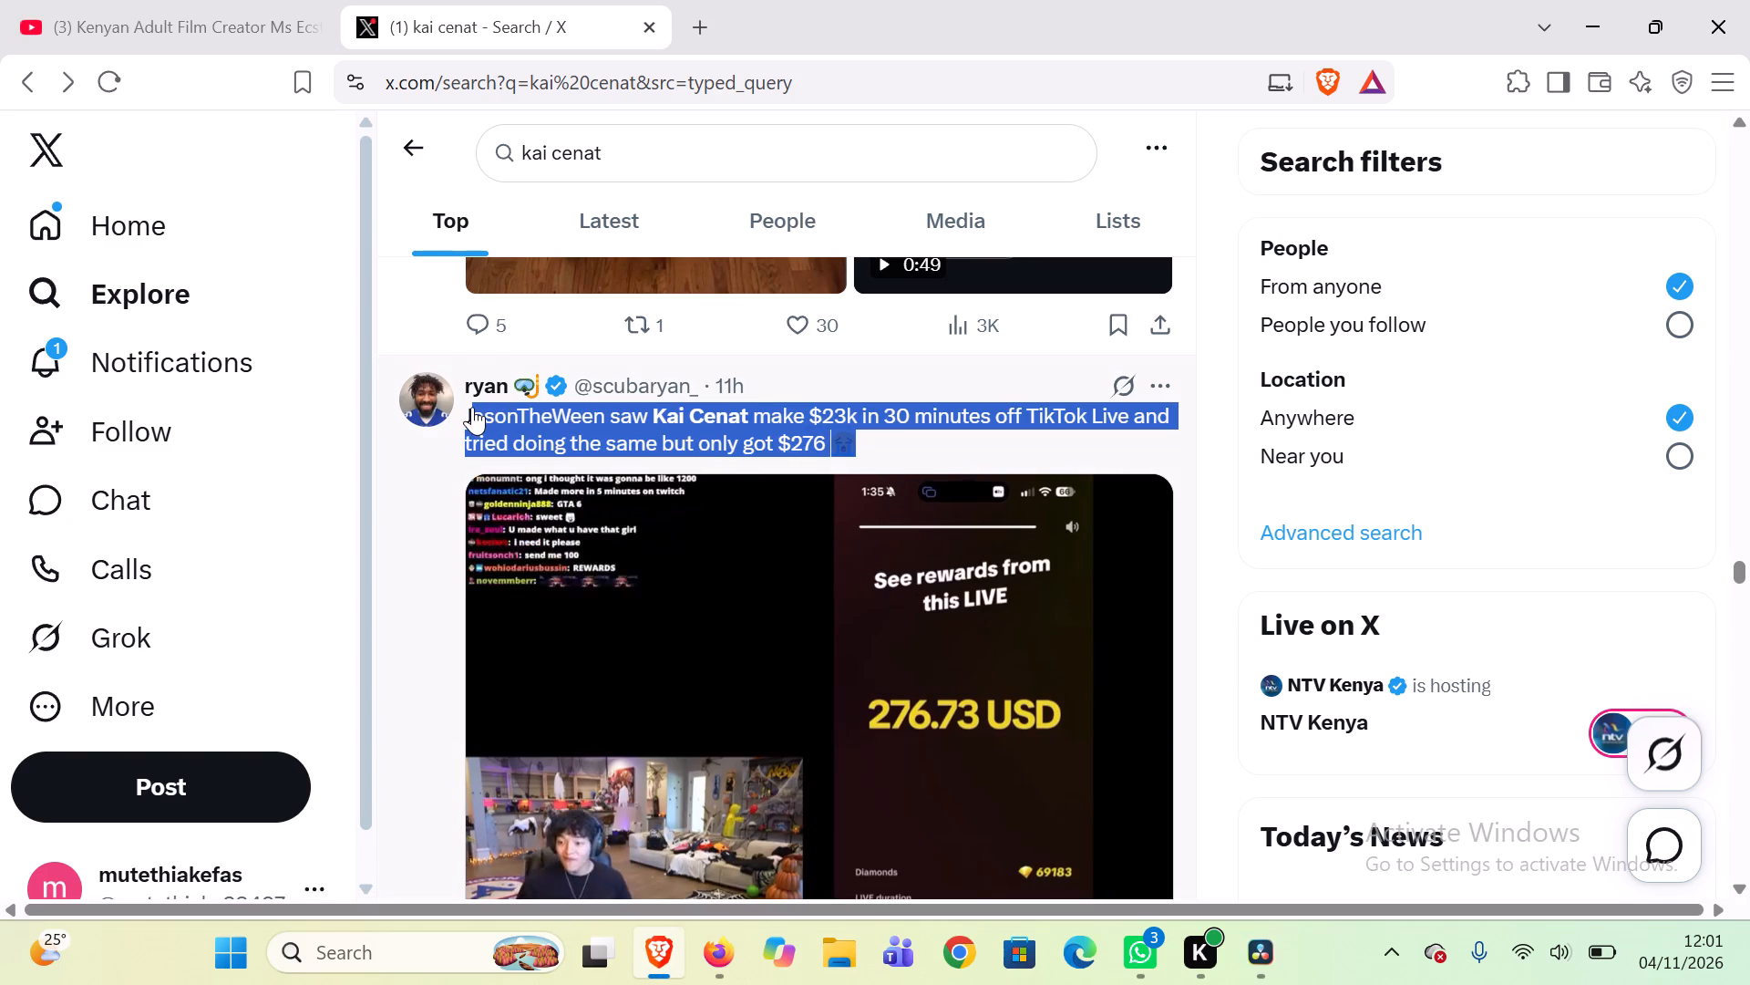
{"action": "left_click_drag", "start_coordinate": [472, 407], "coordinate": [457, 410]}
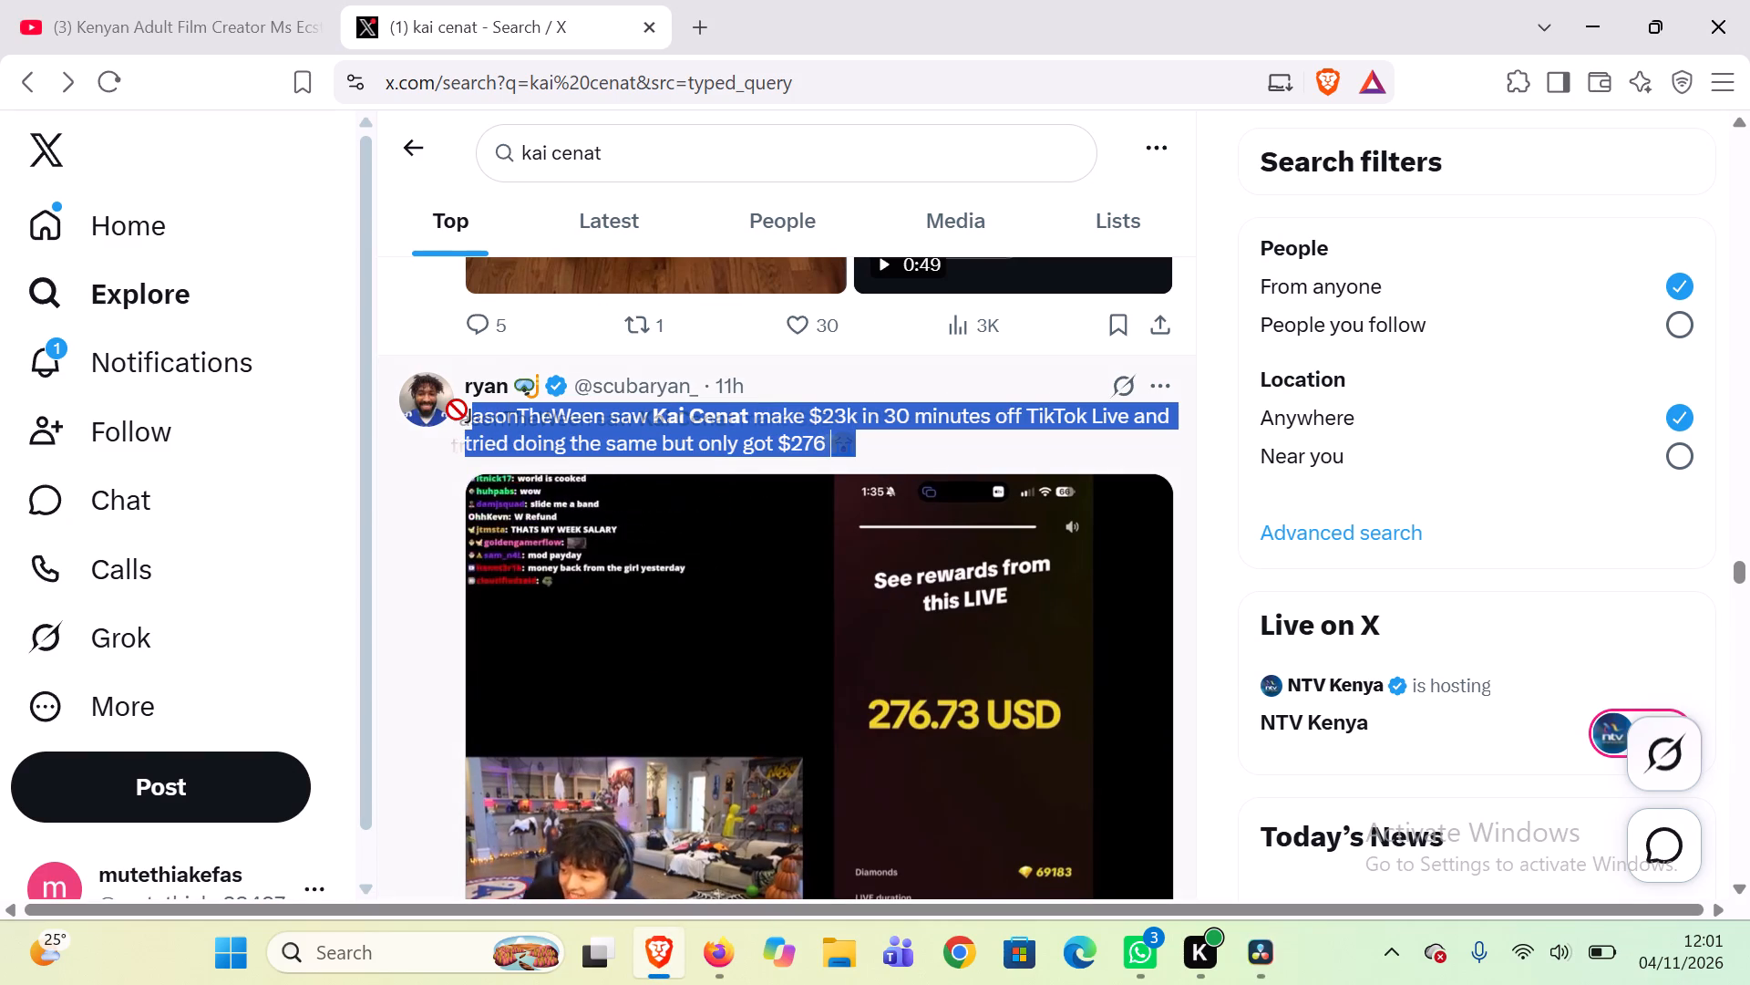
{"action": "left_click_drag", "start_coordinate": [457, 410], "coordinate": [456, 410]}
{"action": "left_click", "coordinate": [877, 444]}
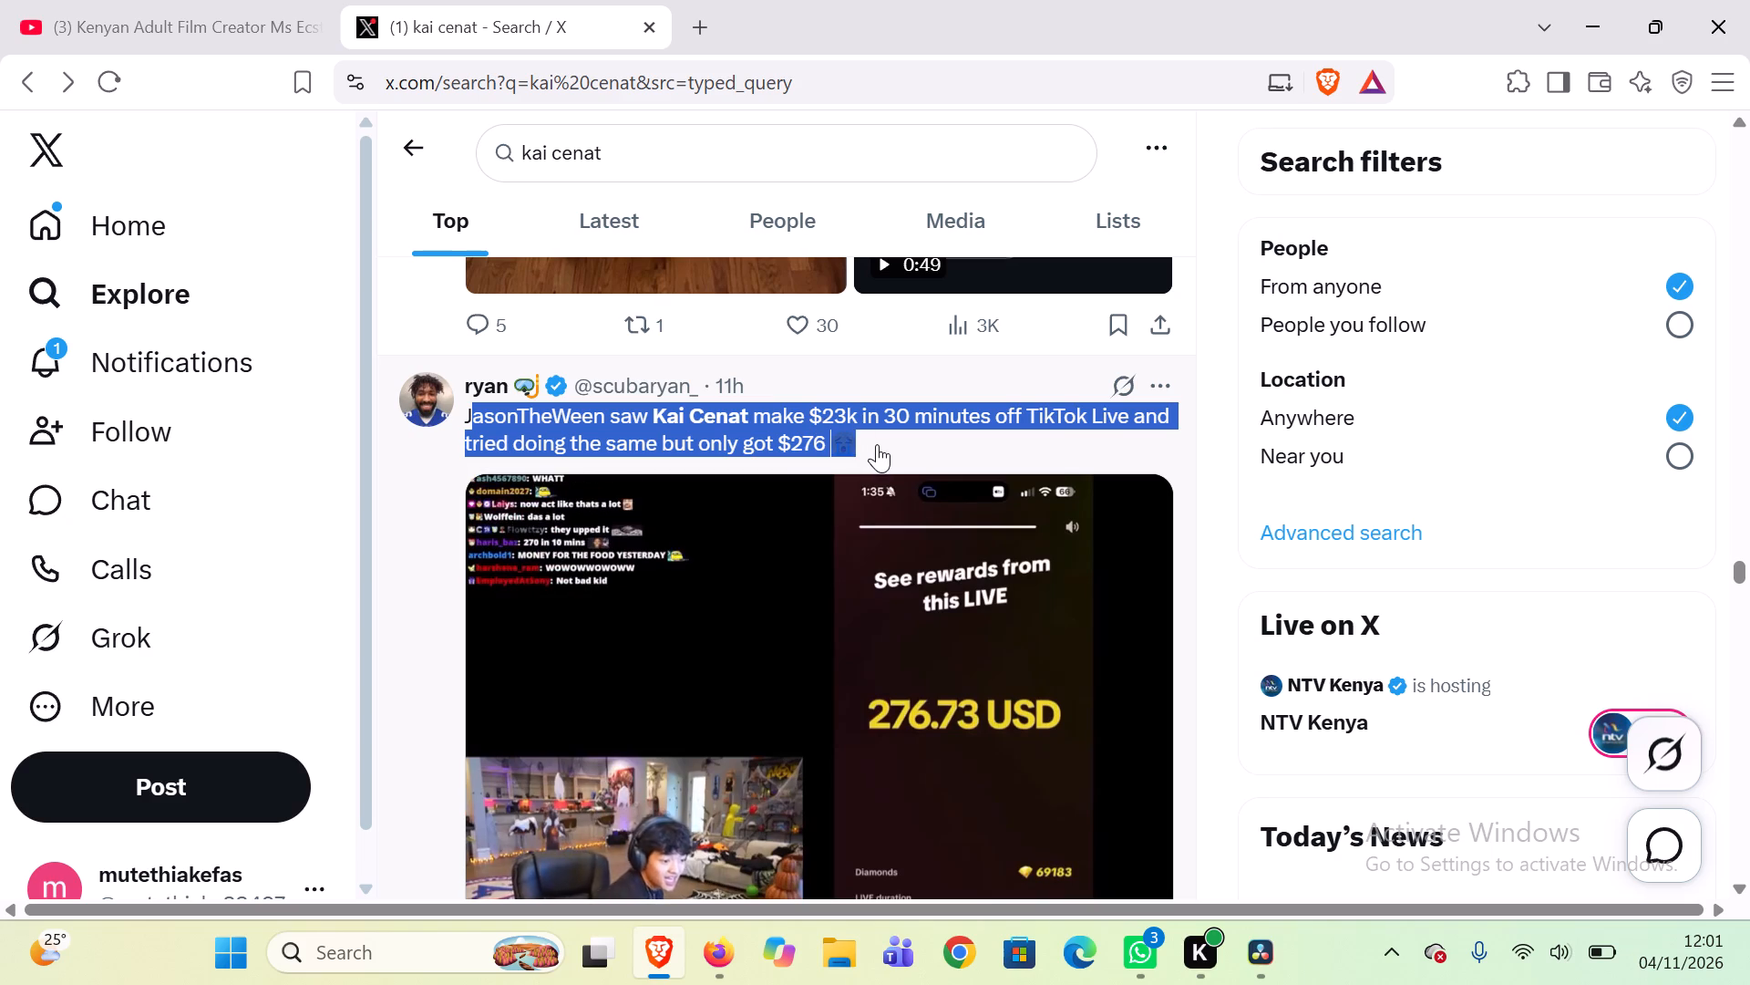
{"action": "left_click_drag", "start_coordinate": [877, 444], "coordinate": [503, 406]}
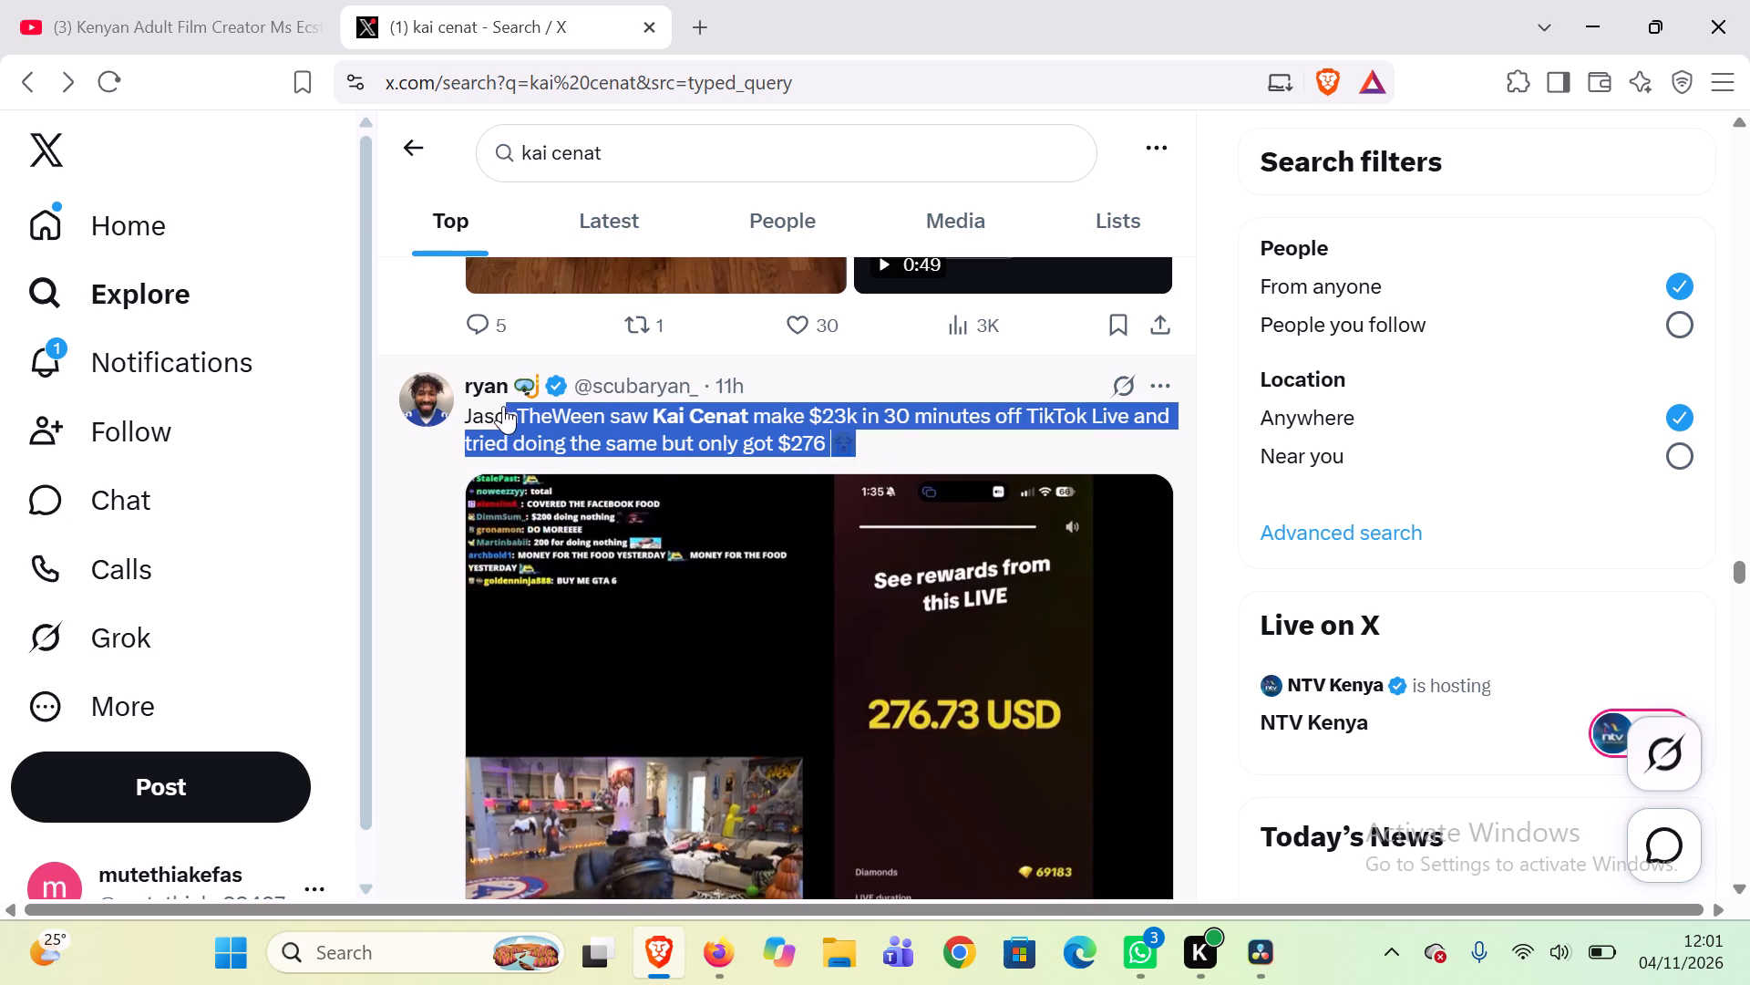
{"action": "left_click_drag", "start_coordinate": [503, 406], "coordinate": [459, 410]}
{"action": "key", "text": "ctrl+c"}
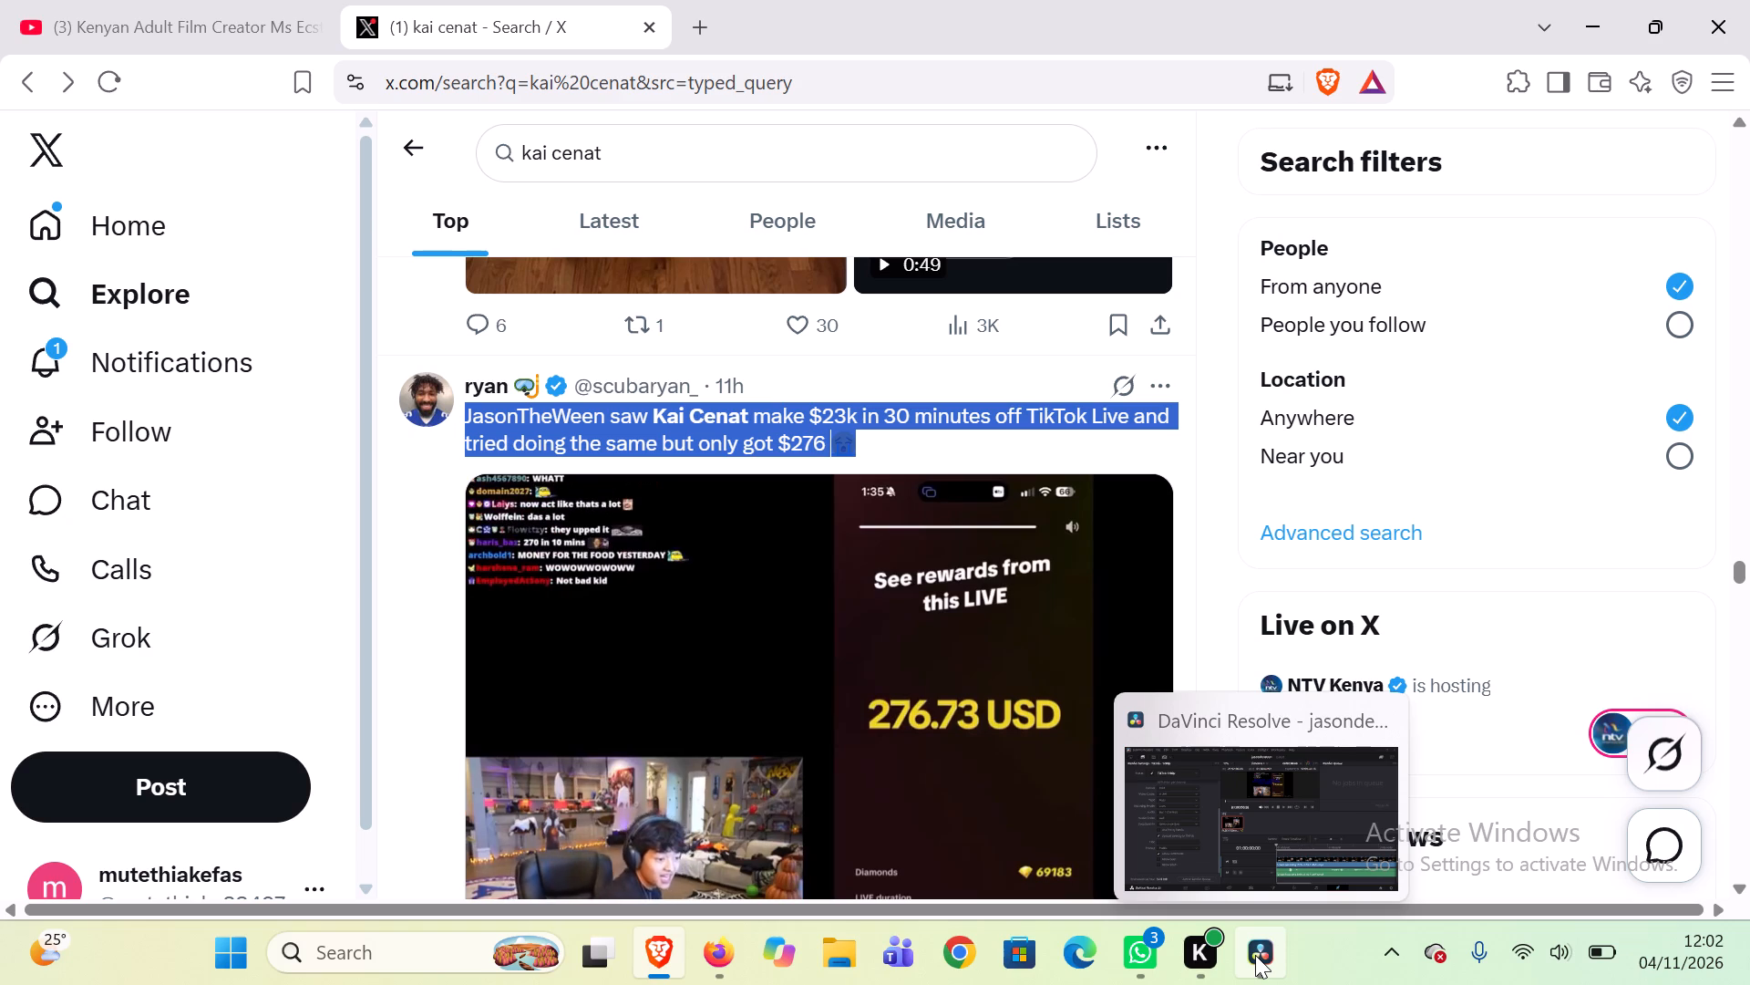
{"action": "left_click", "coordinate": [1257, 954]}
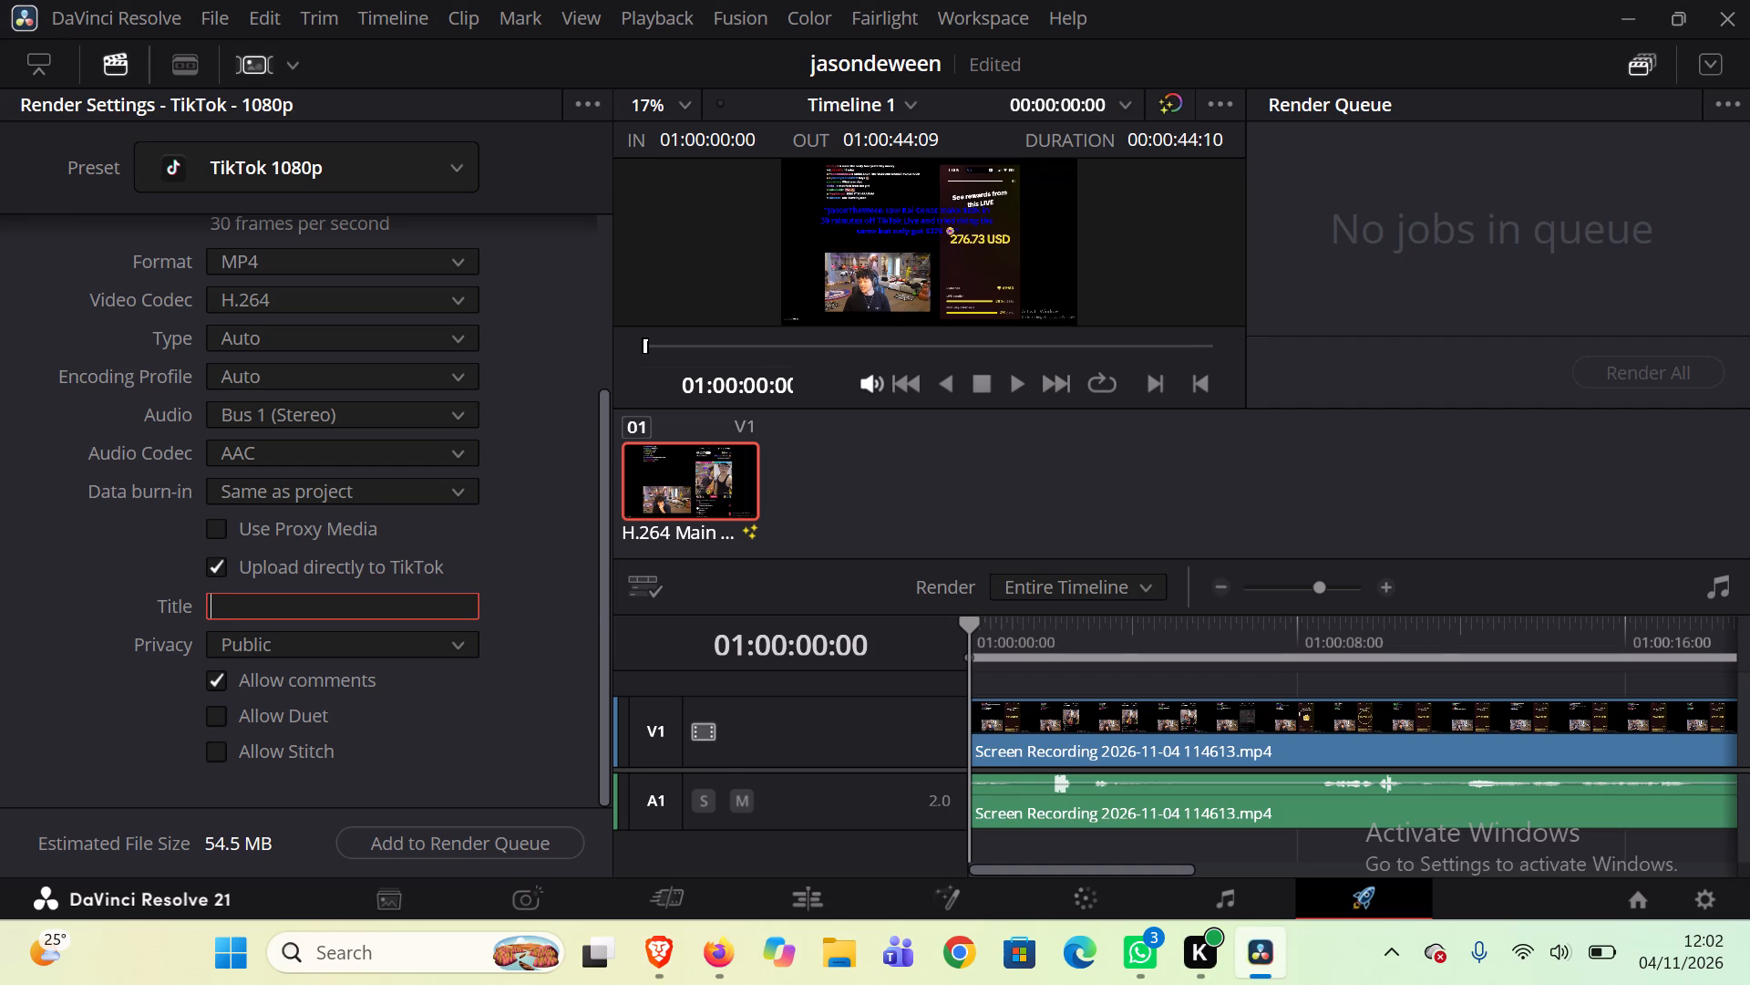
{"action": "key", "text": "ctrl+v"}
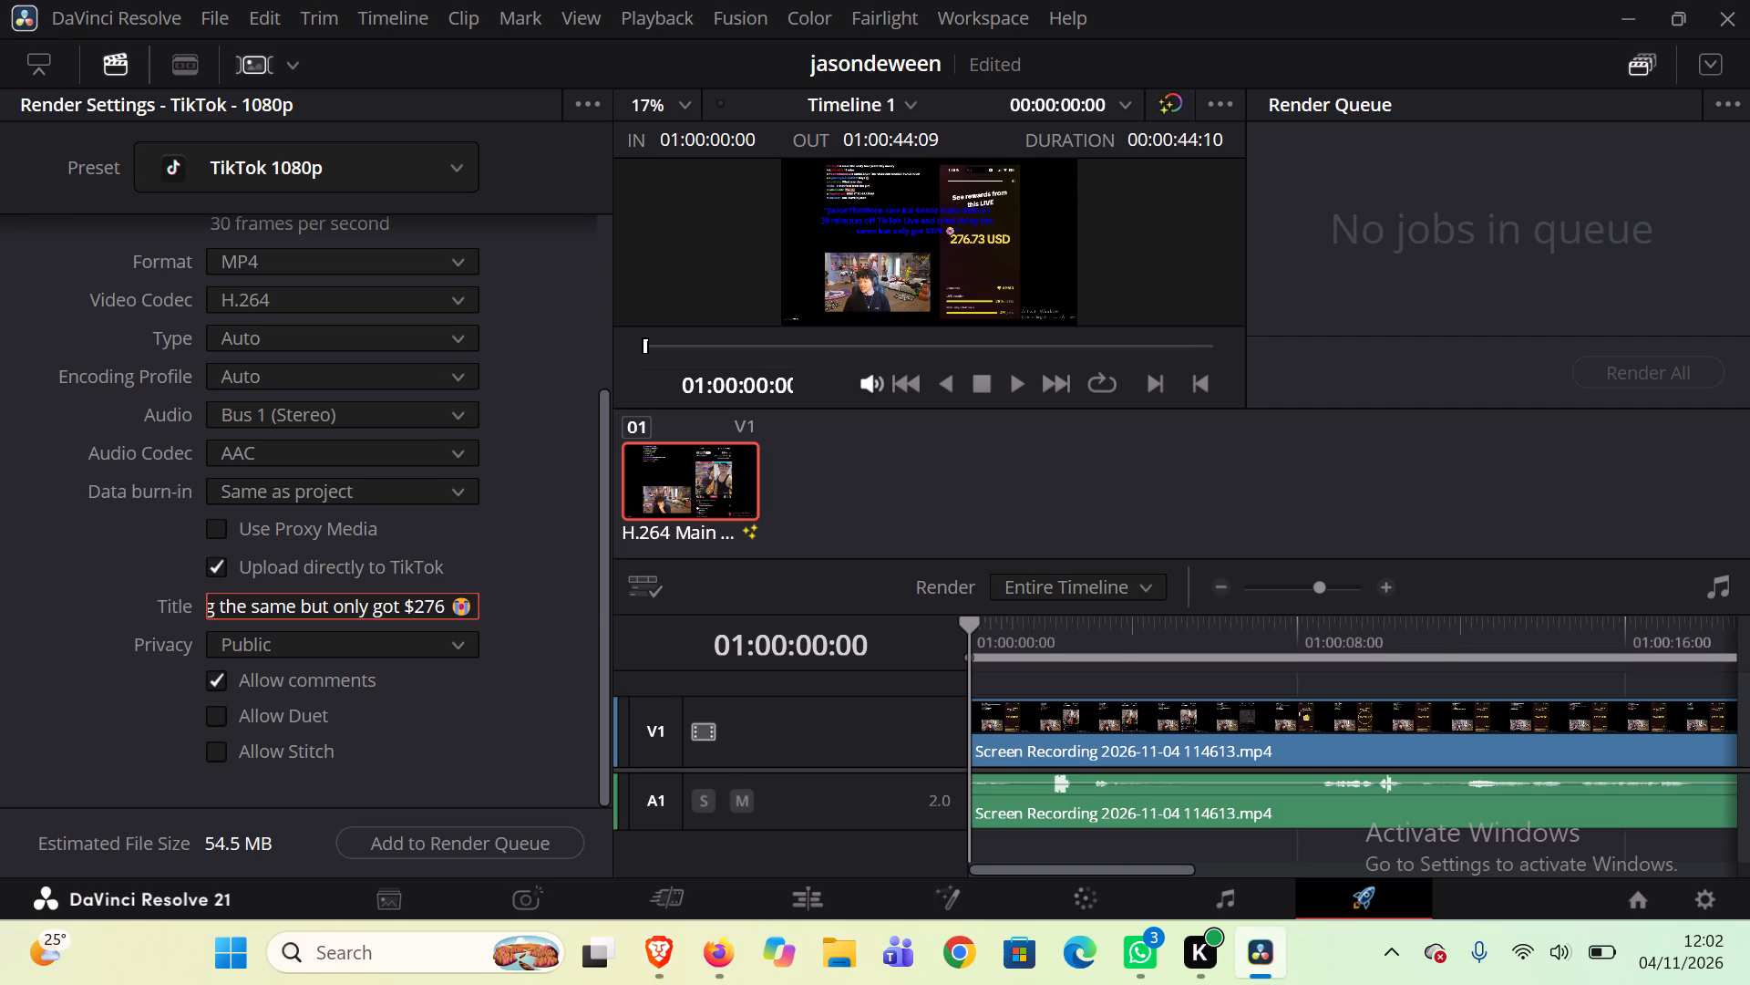
Add the timeline to the render queue with the TikTok 1080p settings and start rendering all jobs.
{"action": "left_click", "coordinate": [538, 841]}
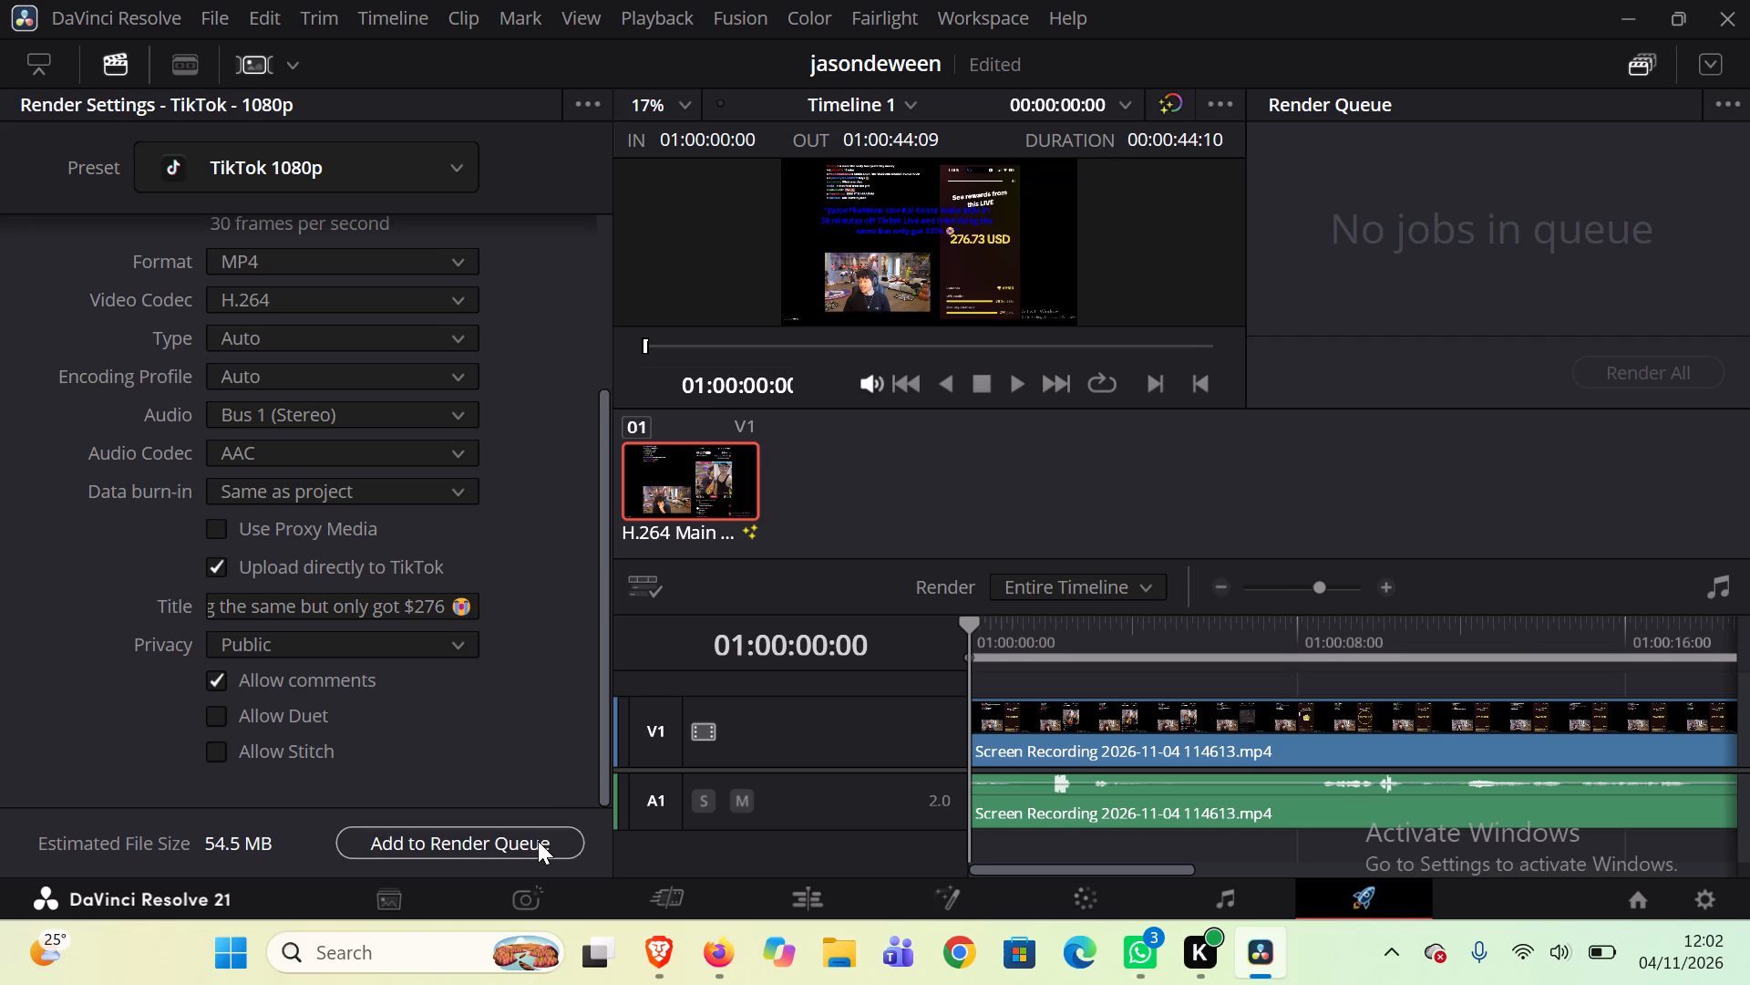
{"action": "left_click", "coordinate": [1602, 370]}
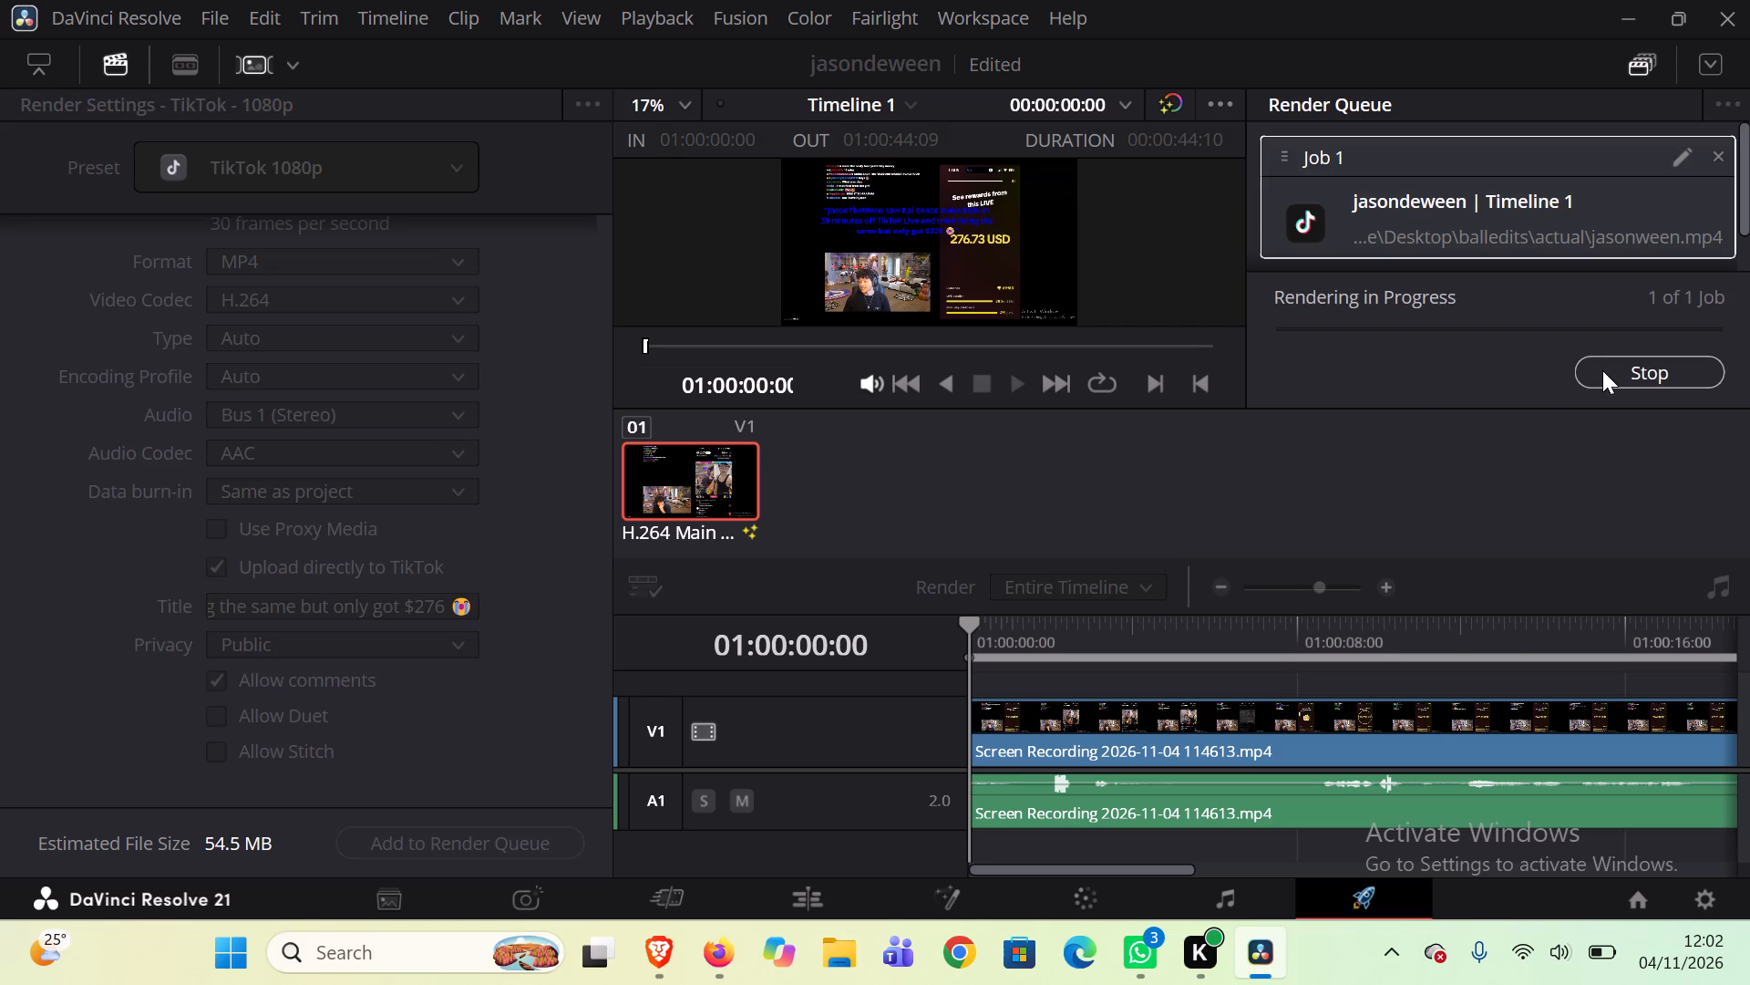
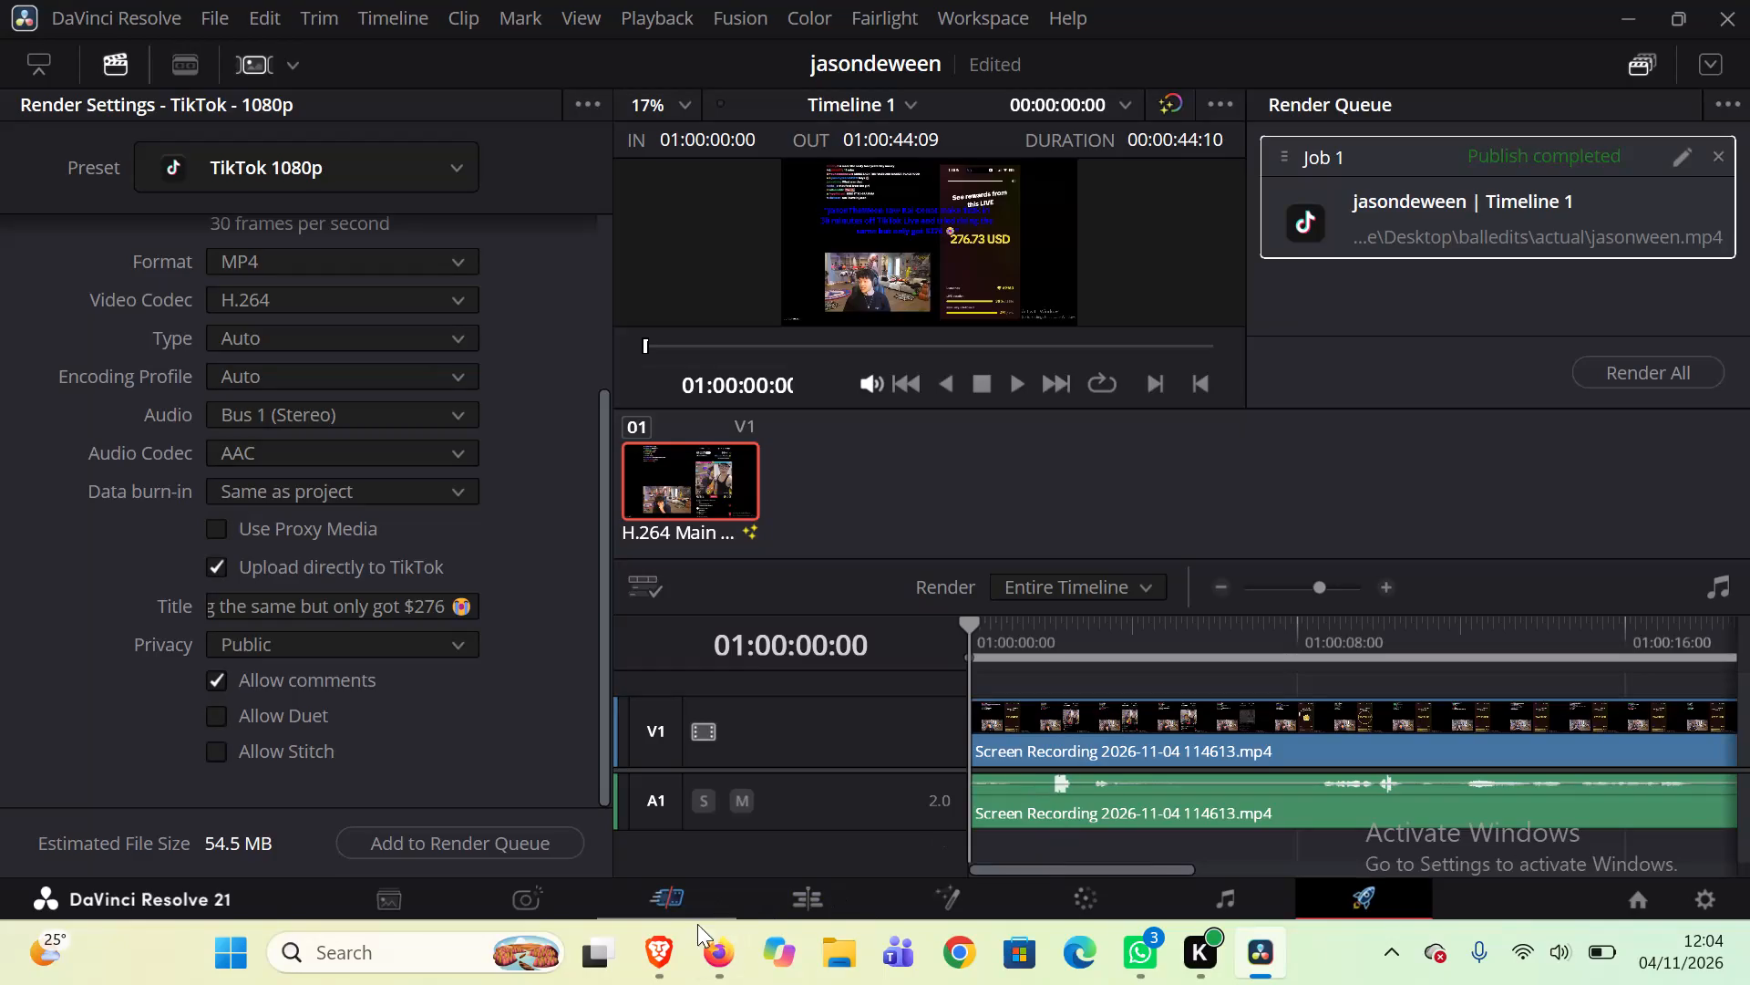
Switch to Brave and browse further through the "kai cenat" top search results on X, examining the posted video clips and captions.
{"action": "left_click", "coordinate": [671, 926]}
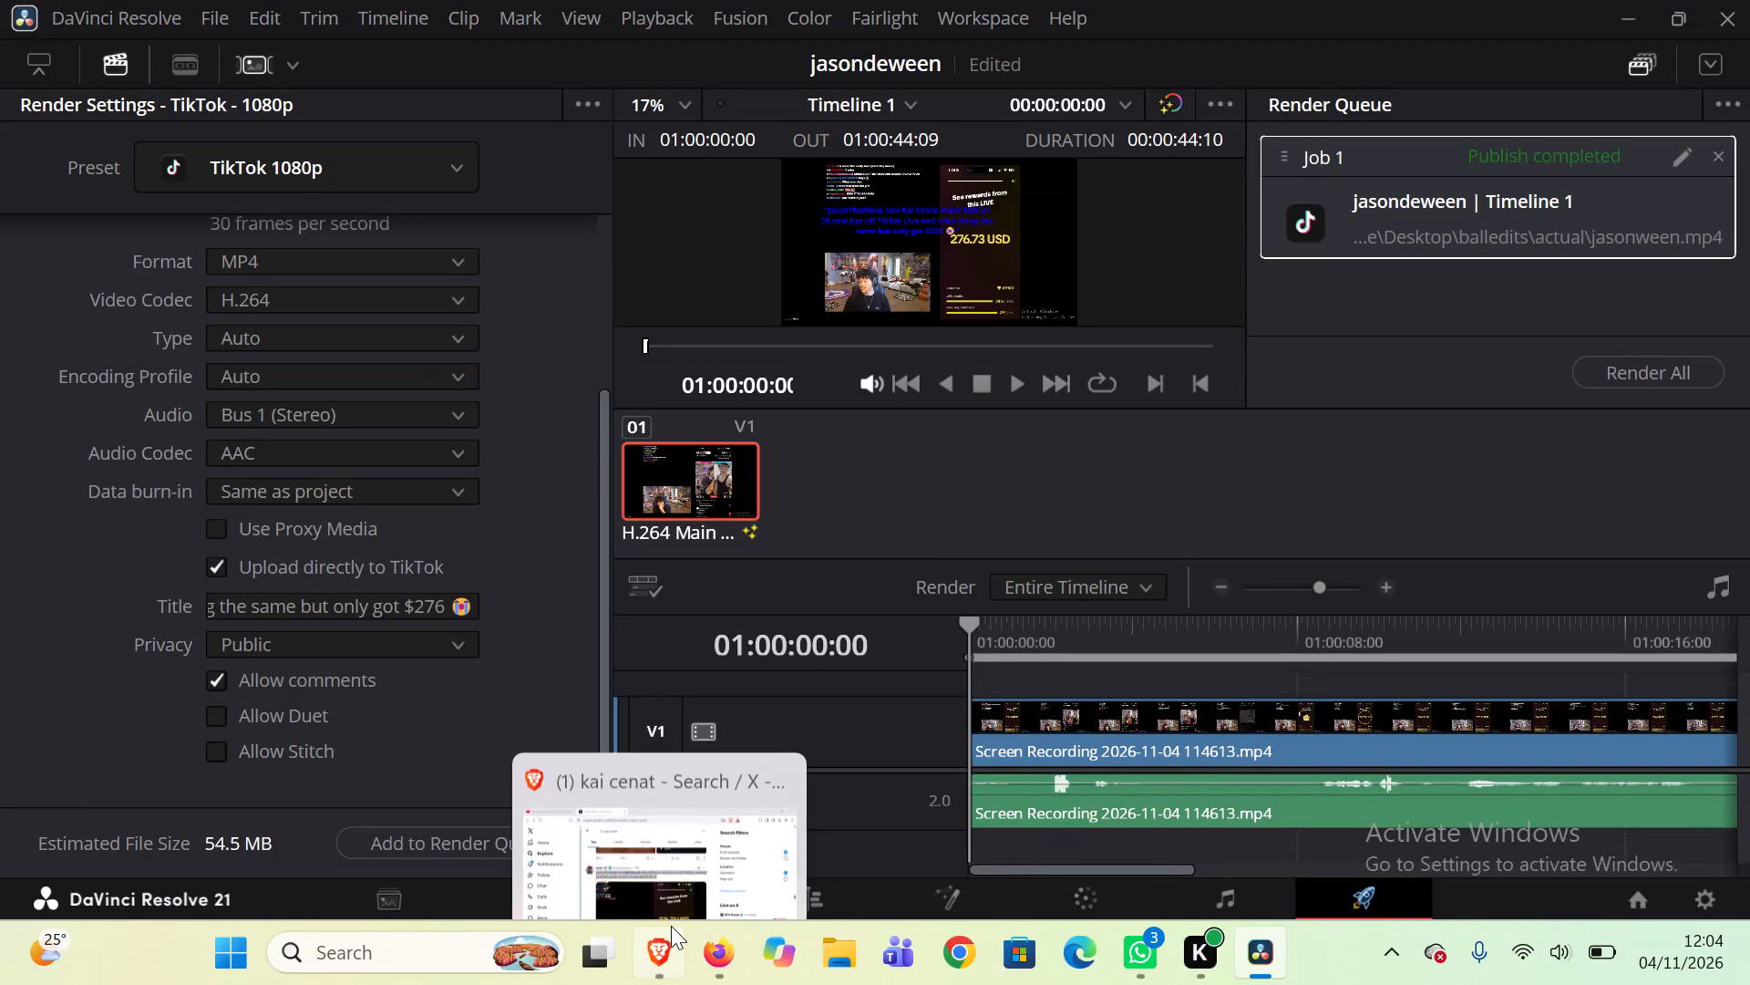
{"action": "scroll", "coordinate": [879, 535], "scroll_direction": "down", "scroll_amount": 1}
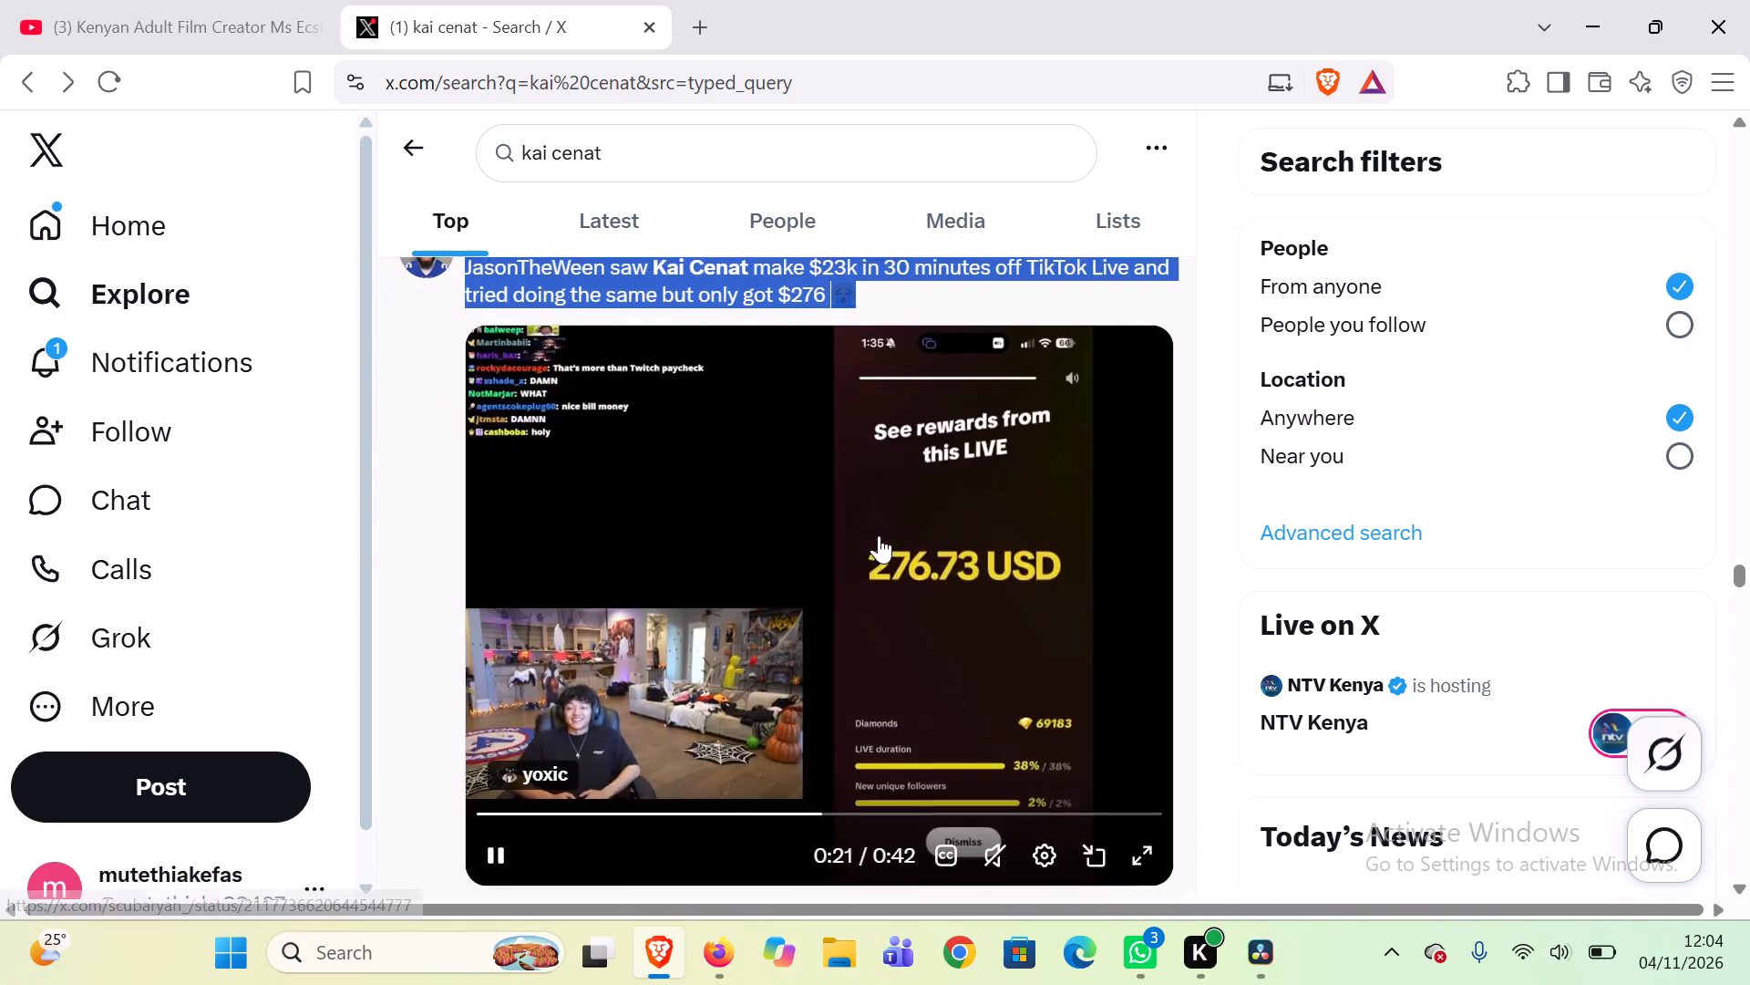
{"action": "scroll", "coordinate": [879, 535], "scroll_direction": "down", "scroll_amount": 9}
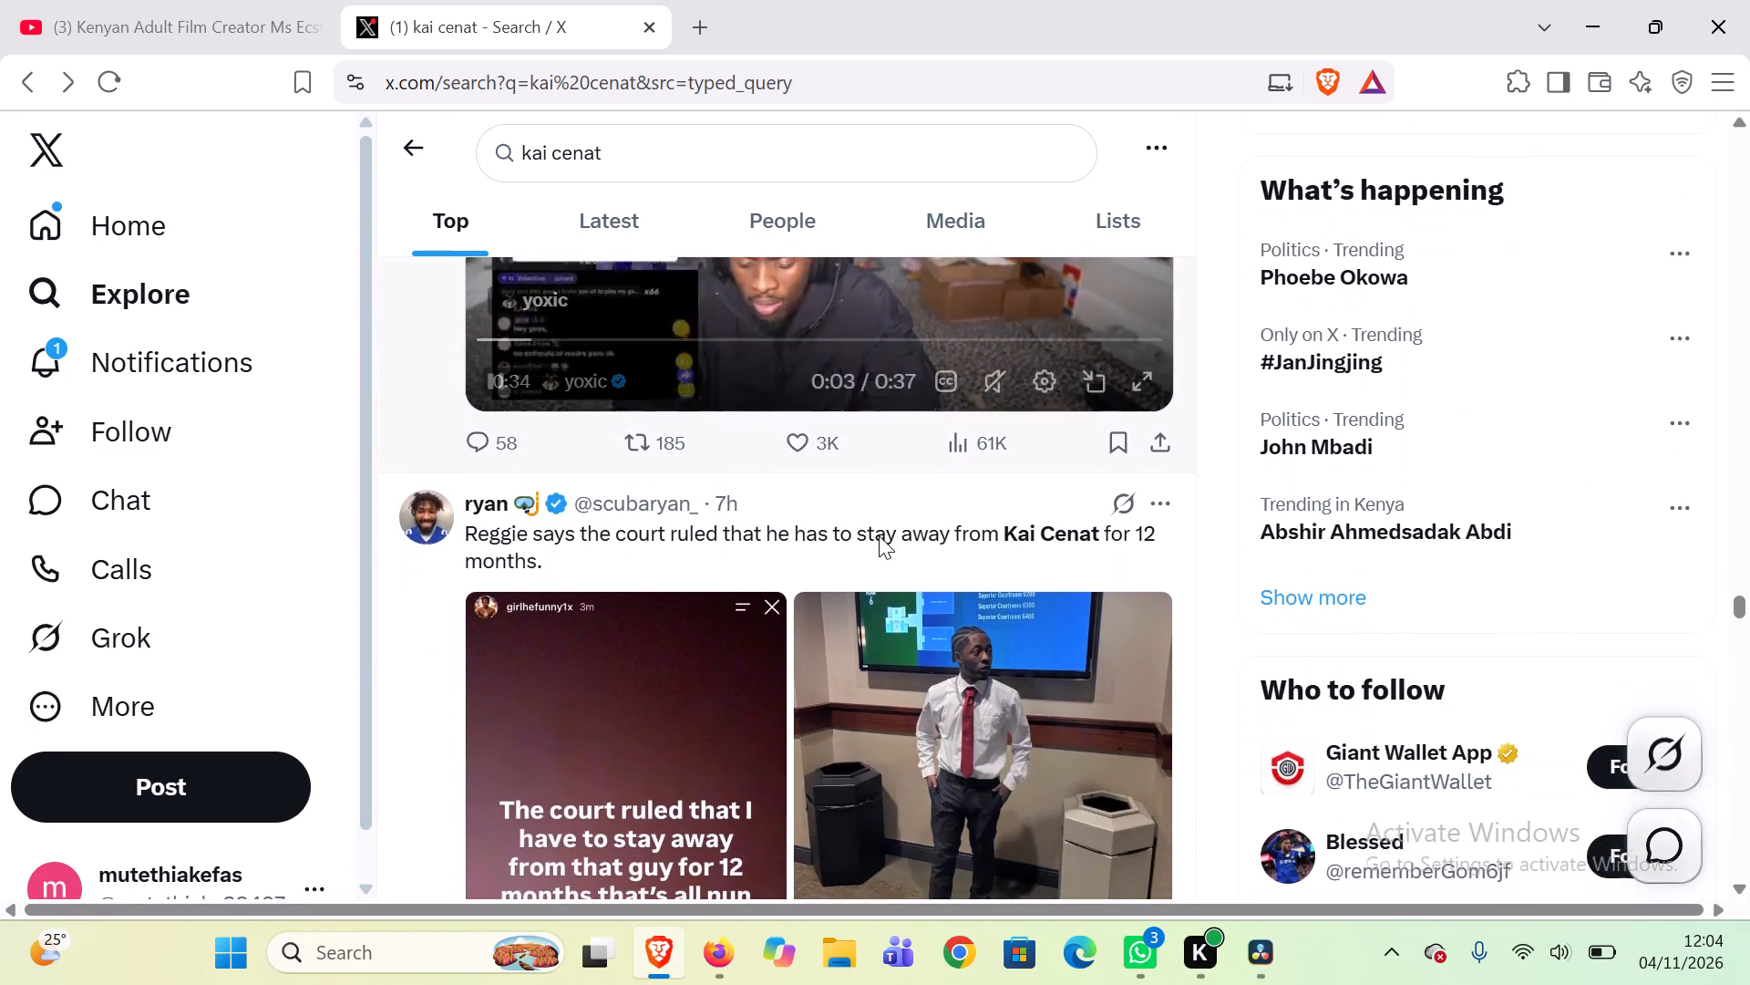
{"action": "scroll", "coordinate": [879, 535], "scroll_direction": "down", "scroll_amount": 5}
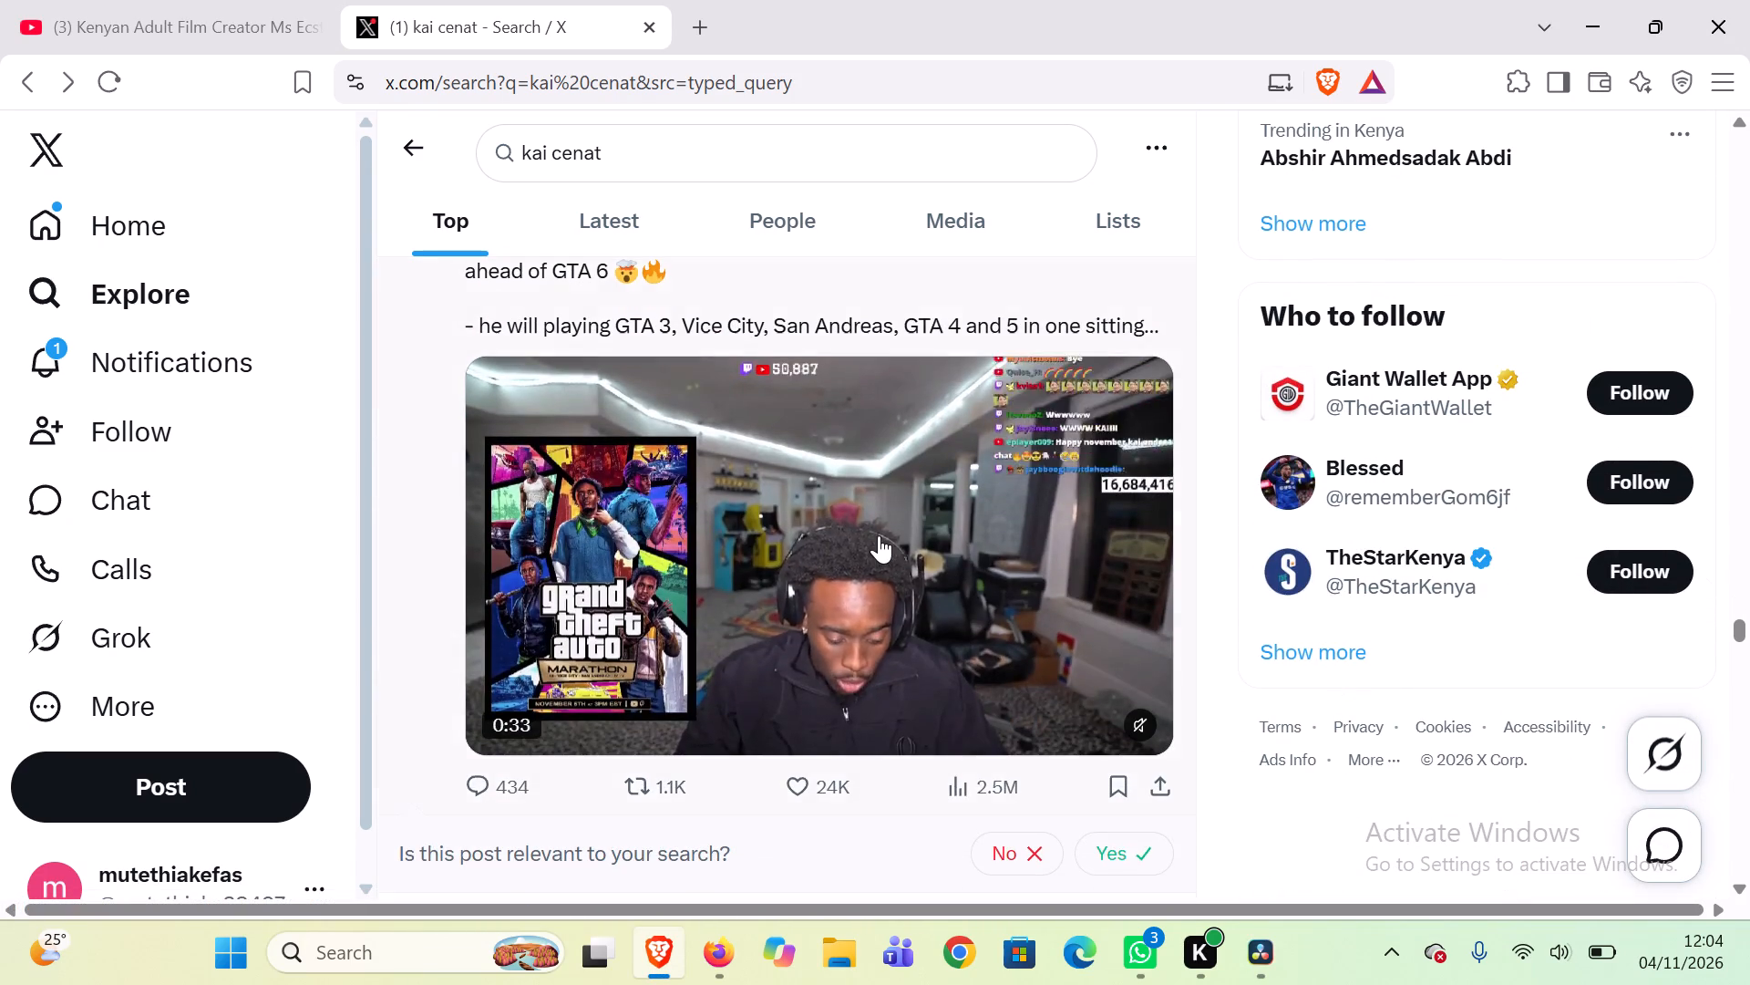
{"action": "scroll", "coordinate": [879, 535], "scroll_direction": "down", "scroll_amount": 7}
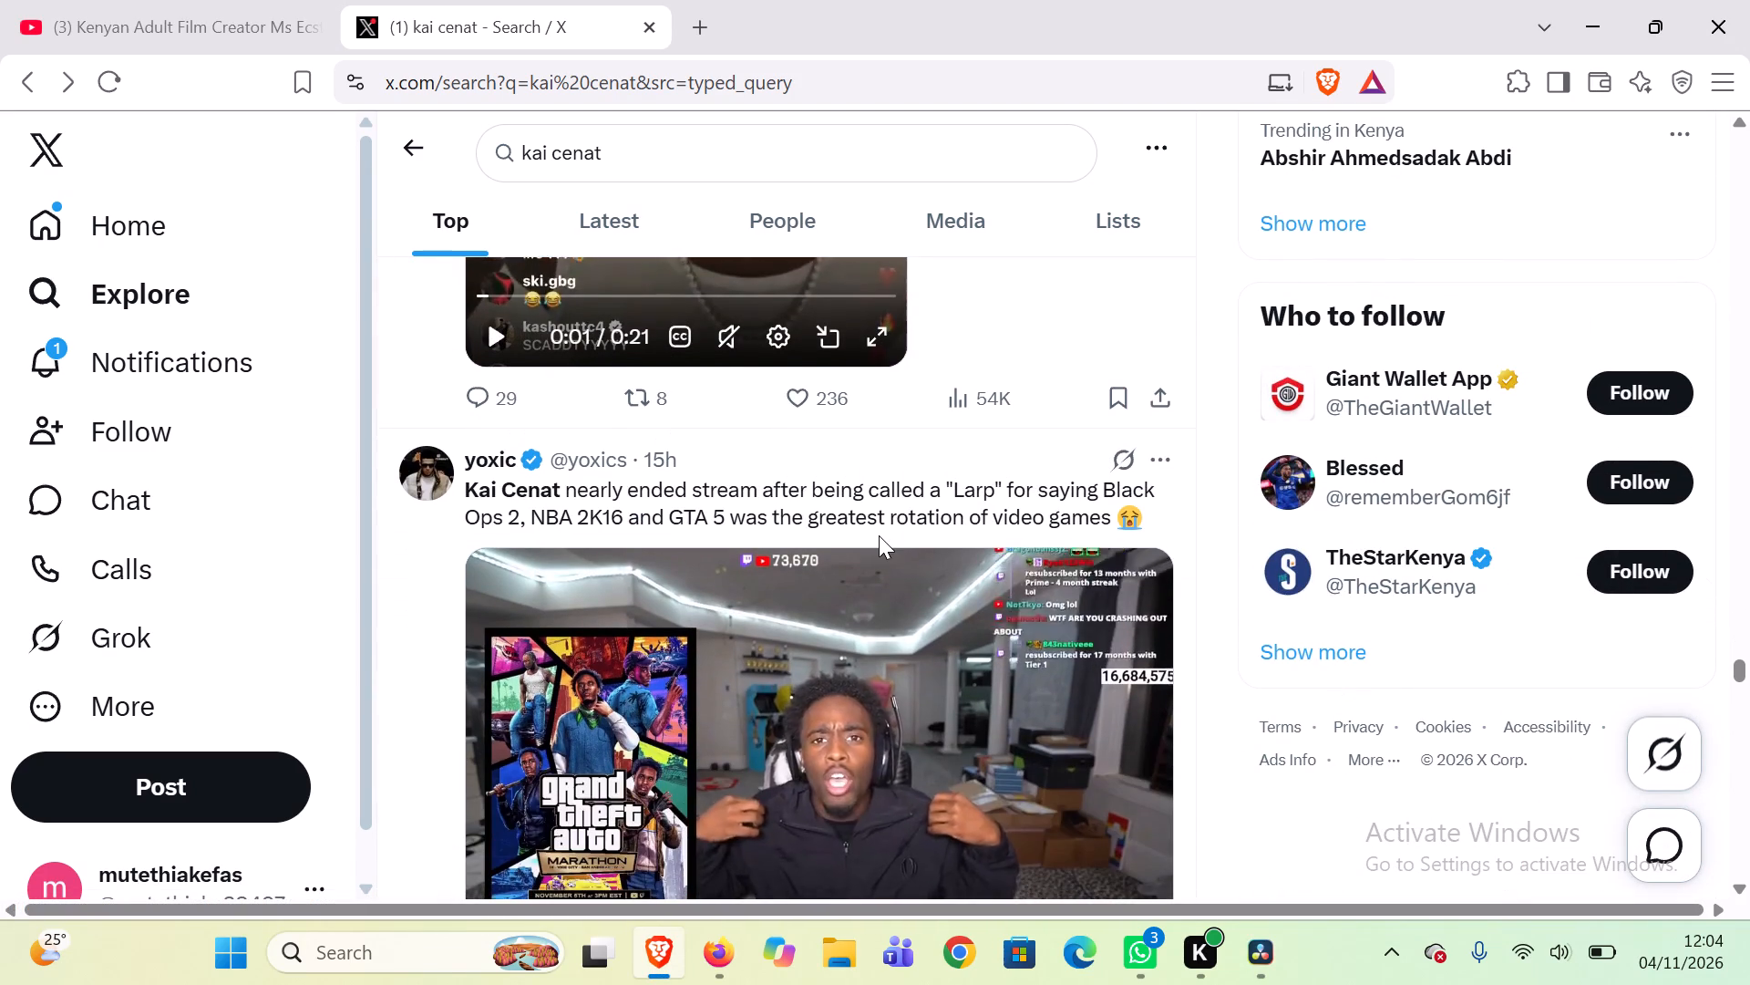
{"action": "scroll", "coordinate": [879, 535], "scroll_direction": "down", "scroll_amount": 3}
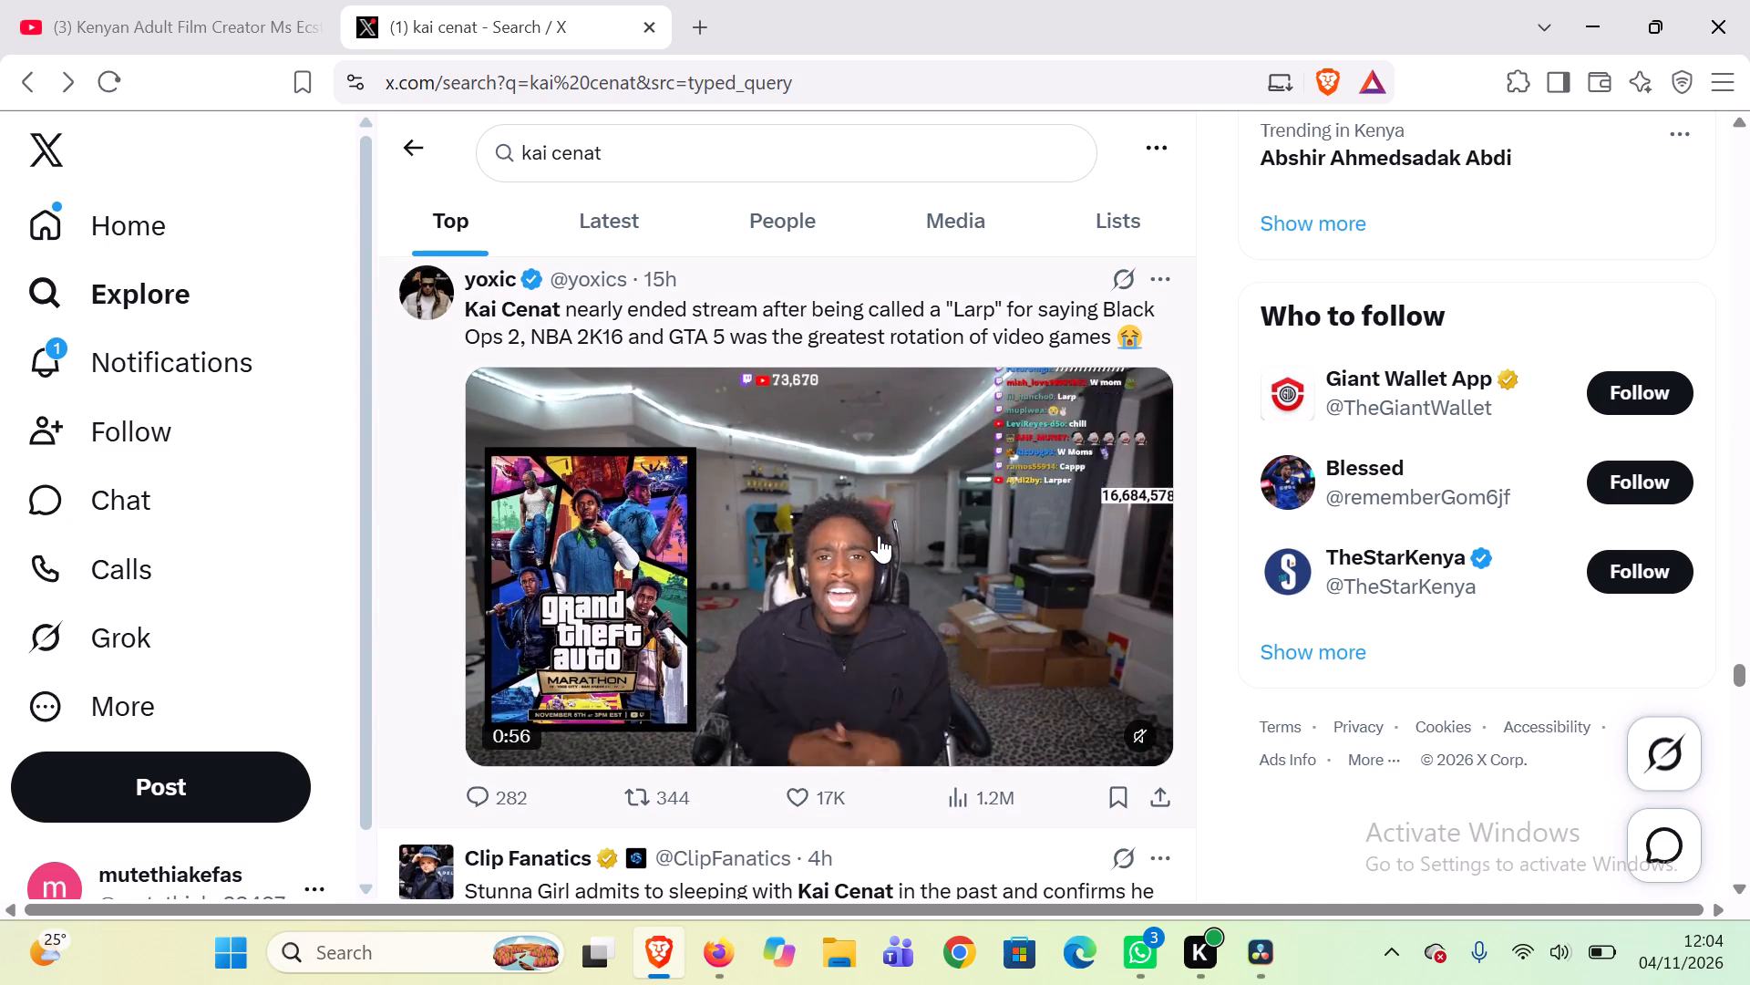
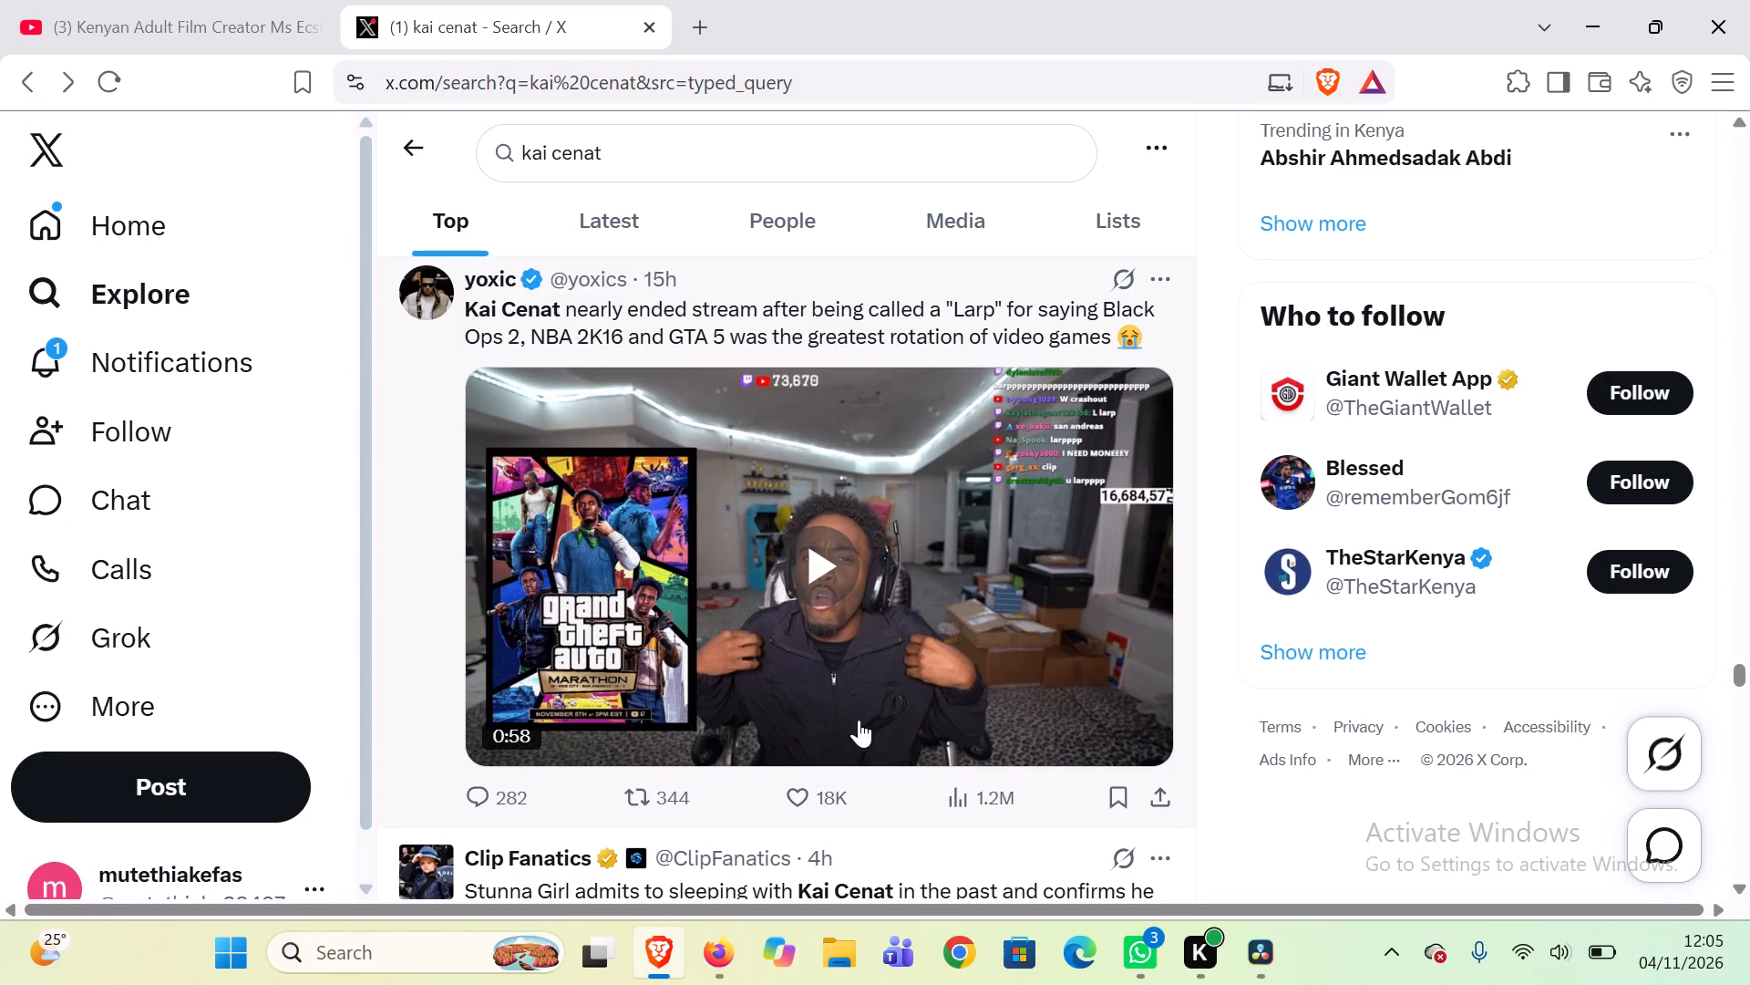
Watch yoxic's clip of Kai Cenat being called a "Larp" nearly to its end, pausing along the way to judge its content.
{"action": "left_click", "coordinate": [818, 572]}
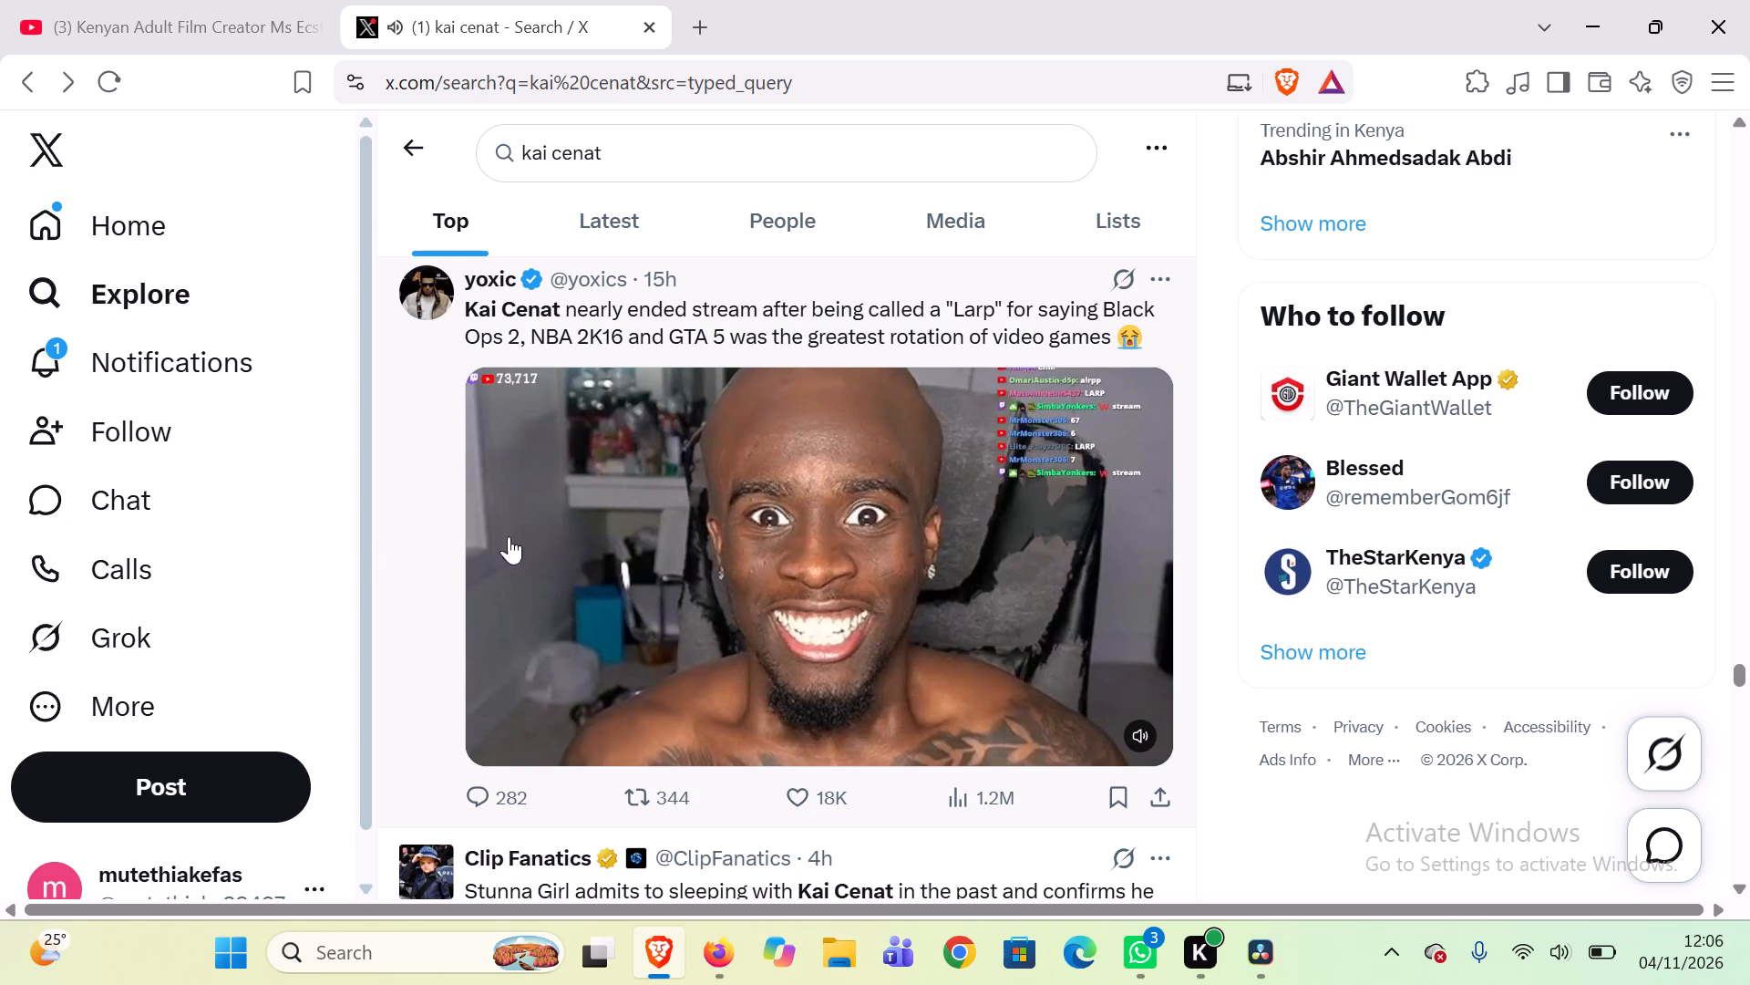
{"action": "left_click", "coordinate": [504, 750]}
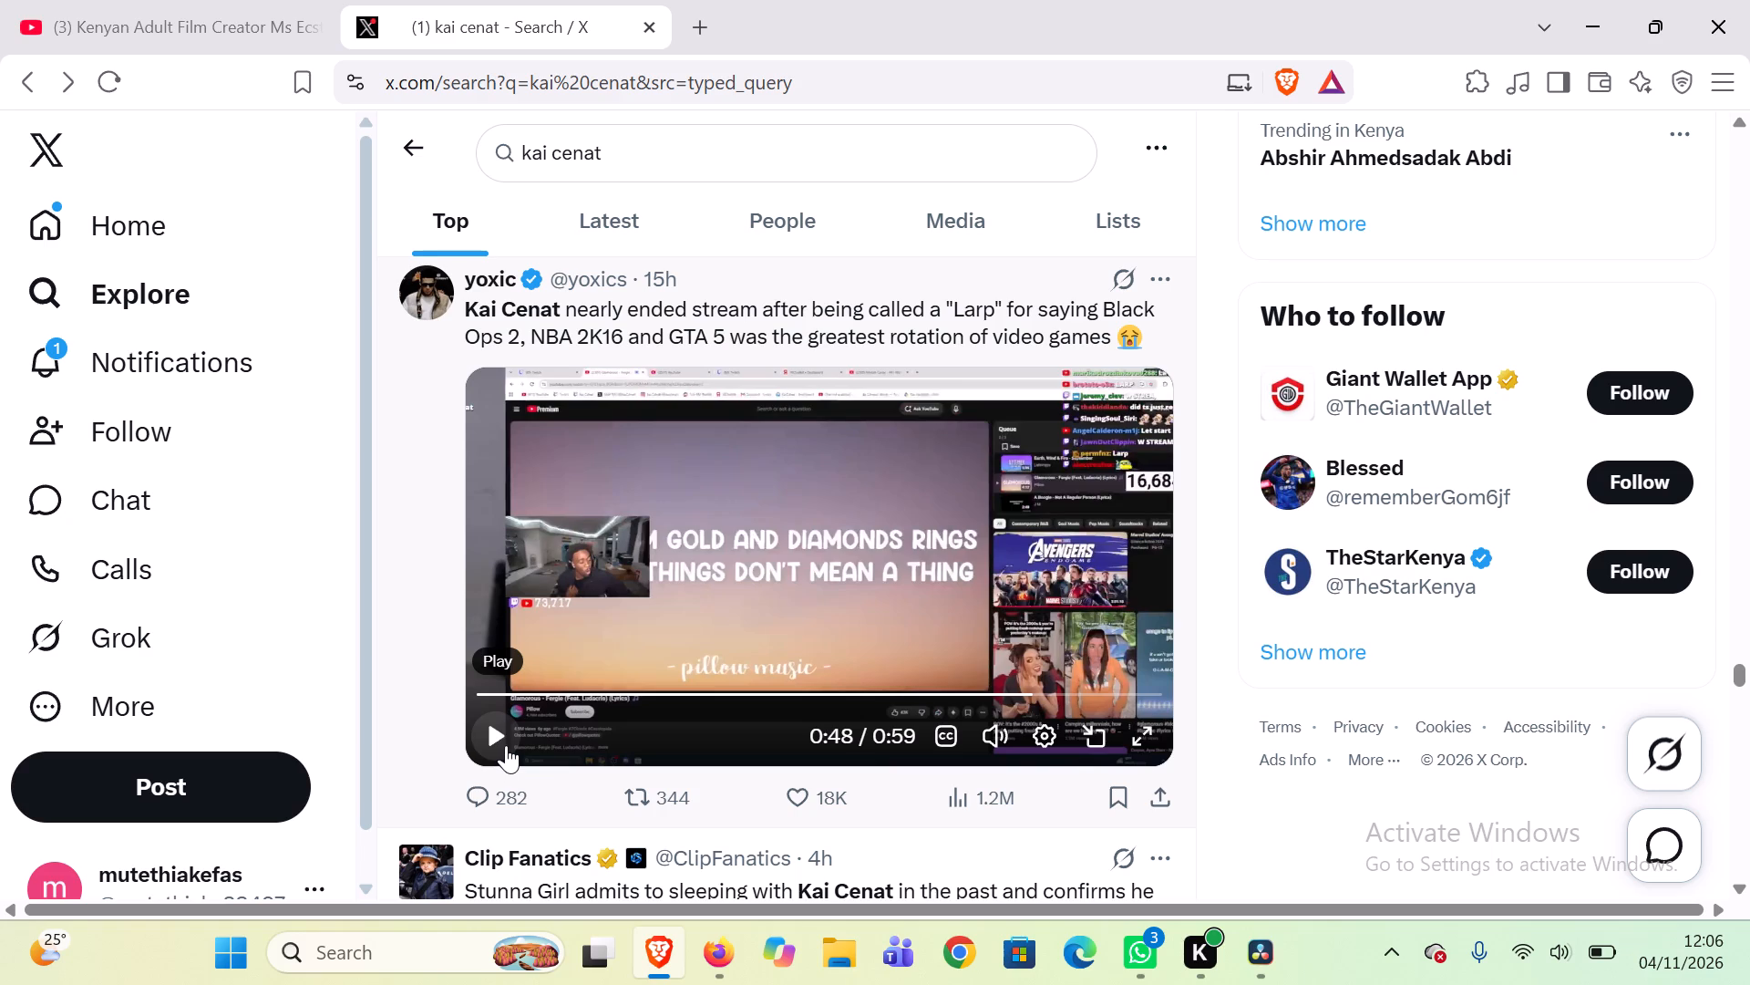
{"action": "left_click", "coordinate": [506, 745]}
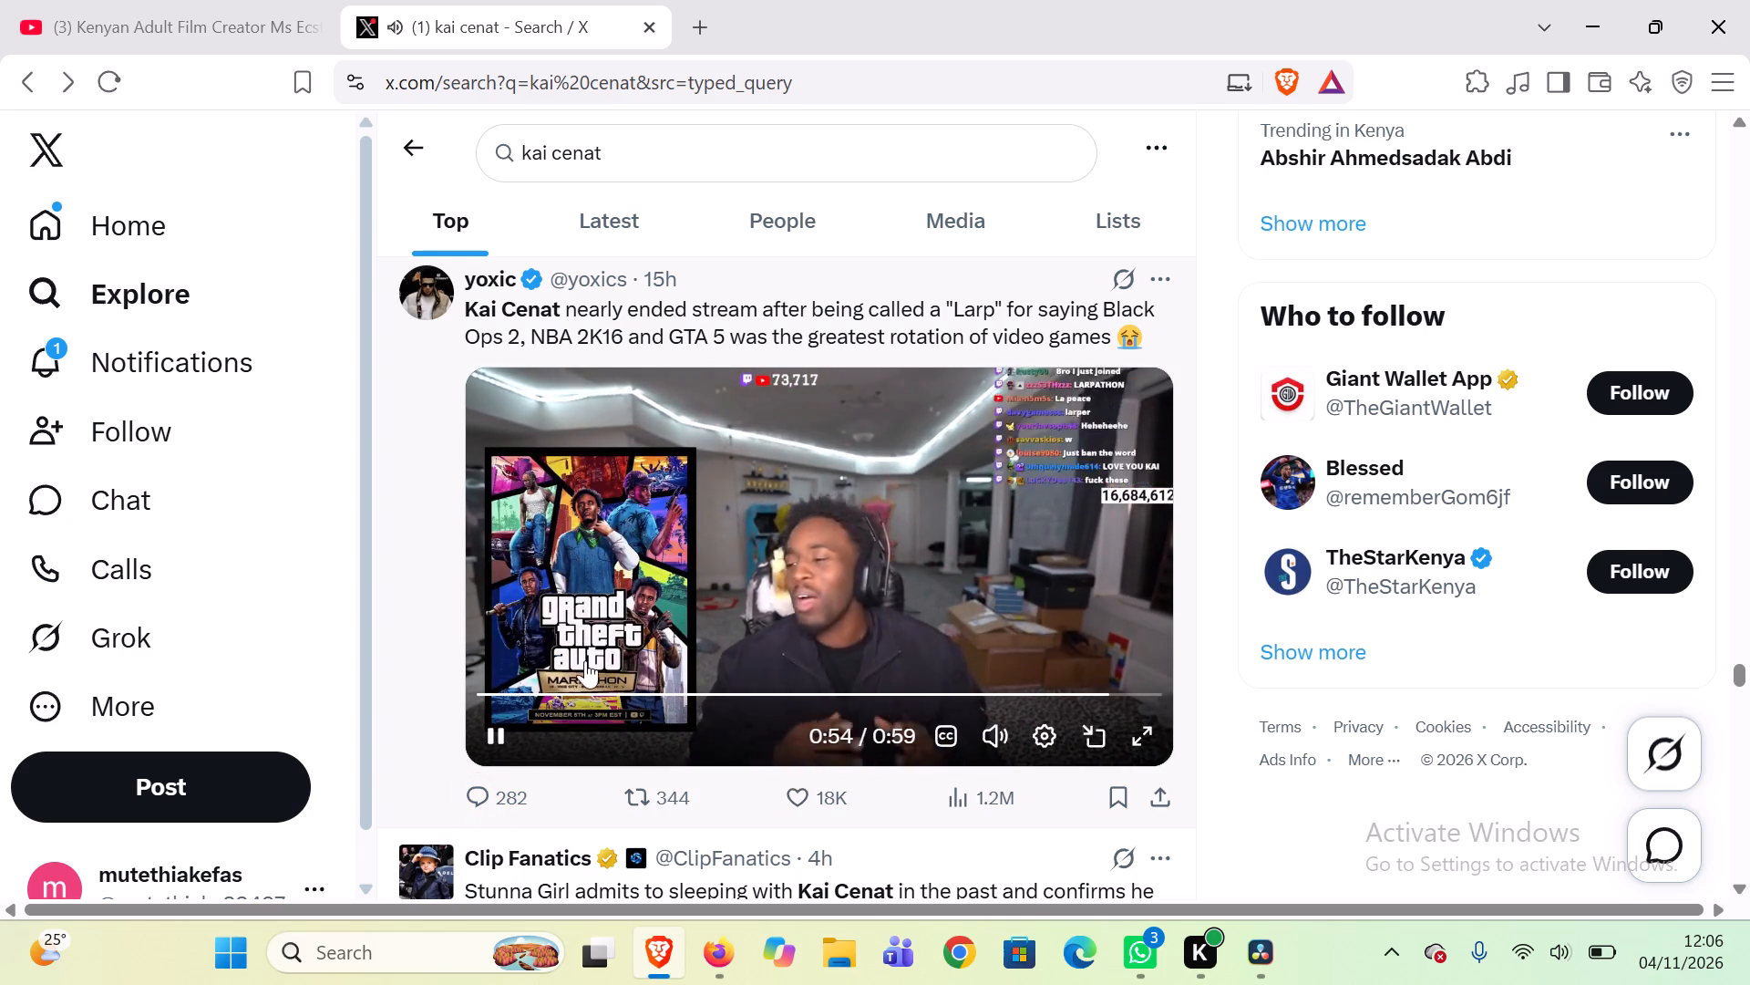
{"action": "left_click", "coordinate": [499, 729]}
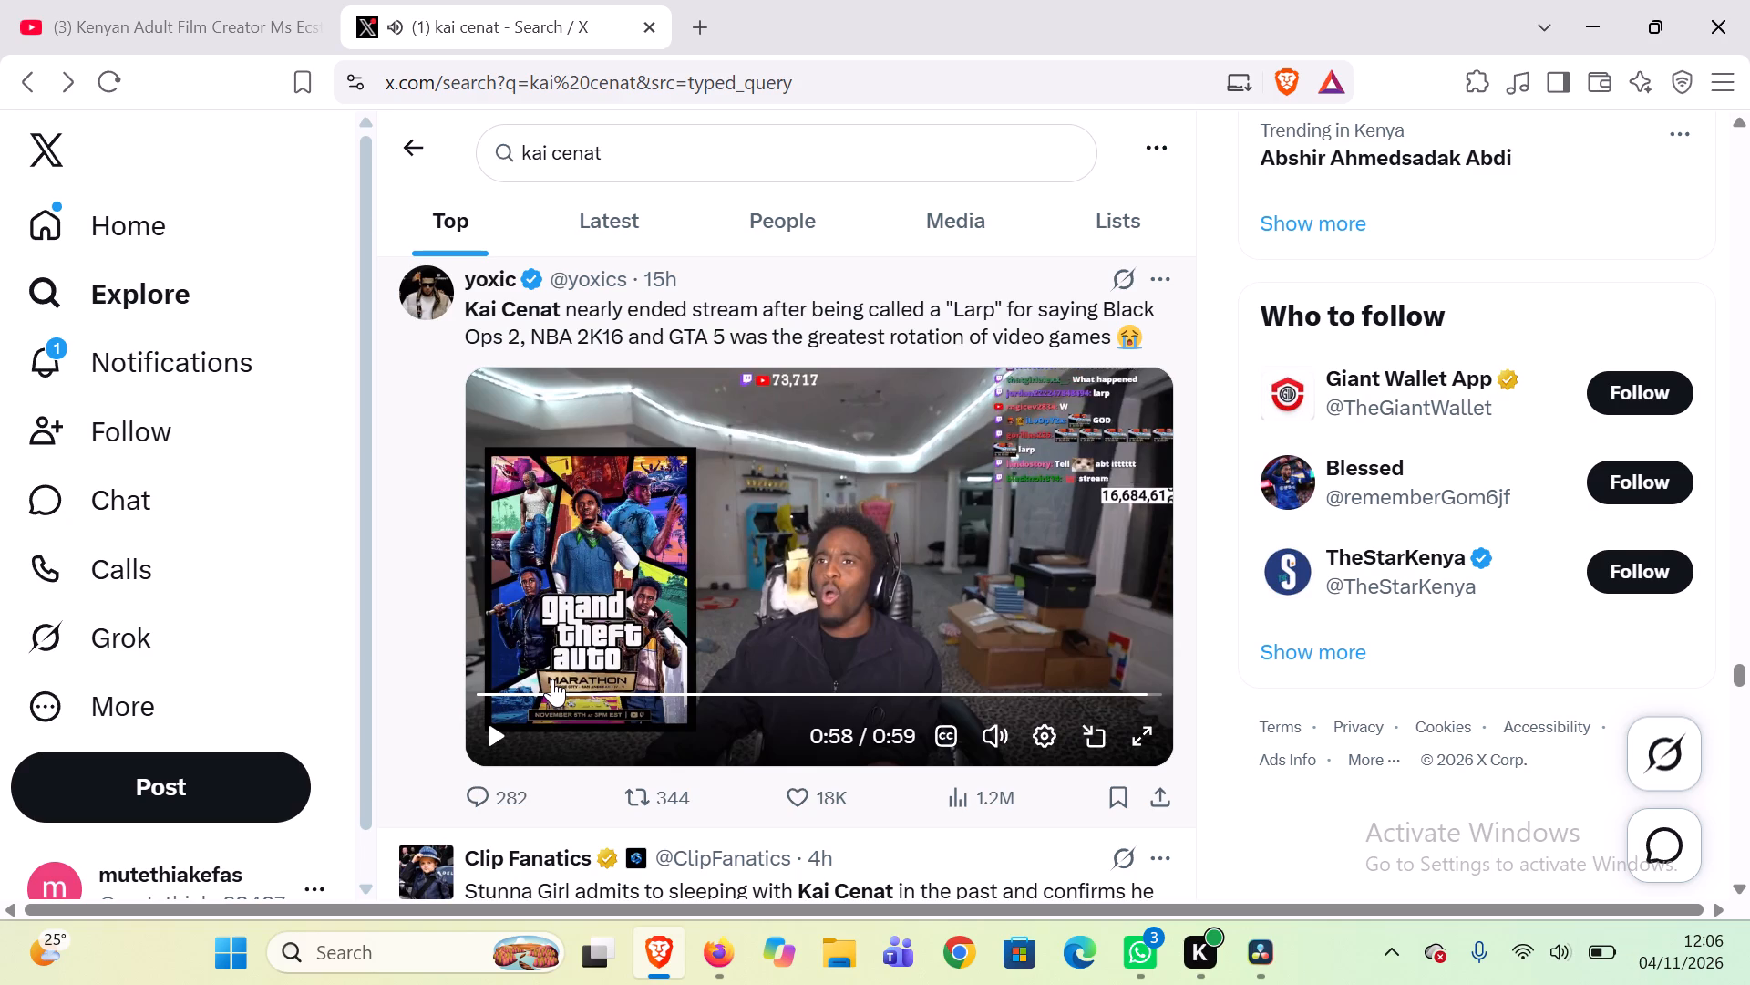
Cue yoxic's clip to 0:11 and start a Snipping Tool screen recording framed around its video, with the clip playing.
{"action": "left_click", "coordinate": [549, 695]}
{"action": "key", "text": "space"}
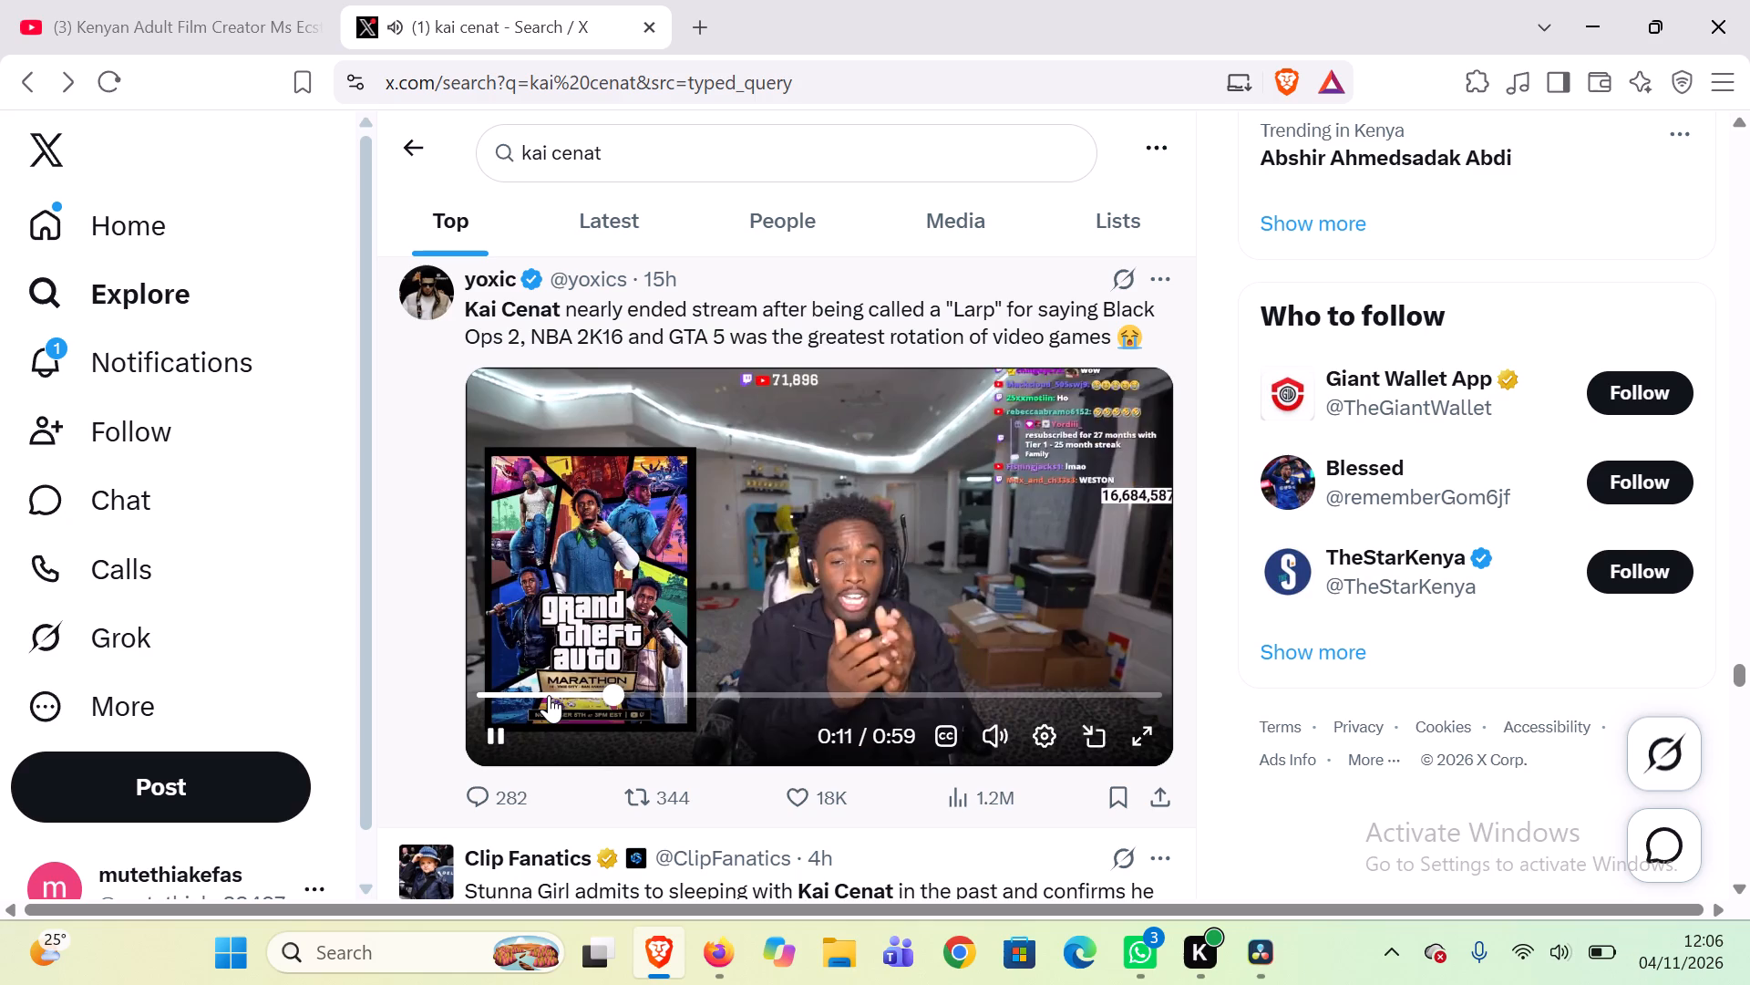
{"action": "key", "text": "space"}
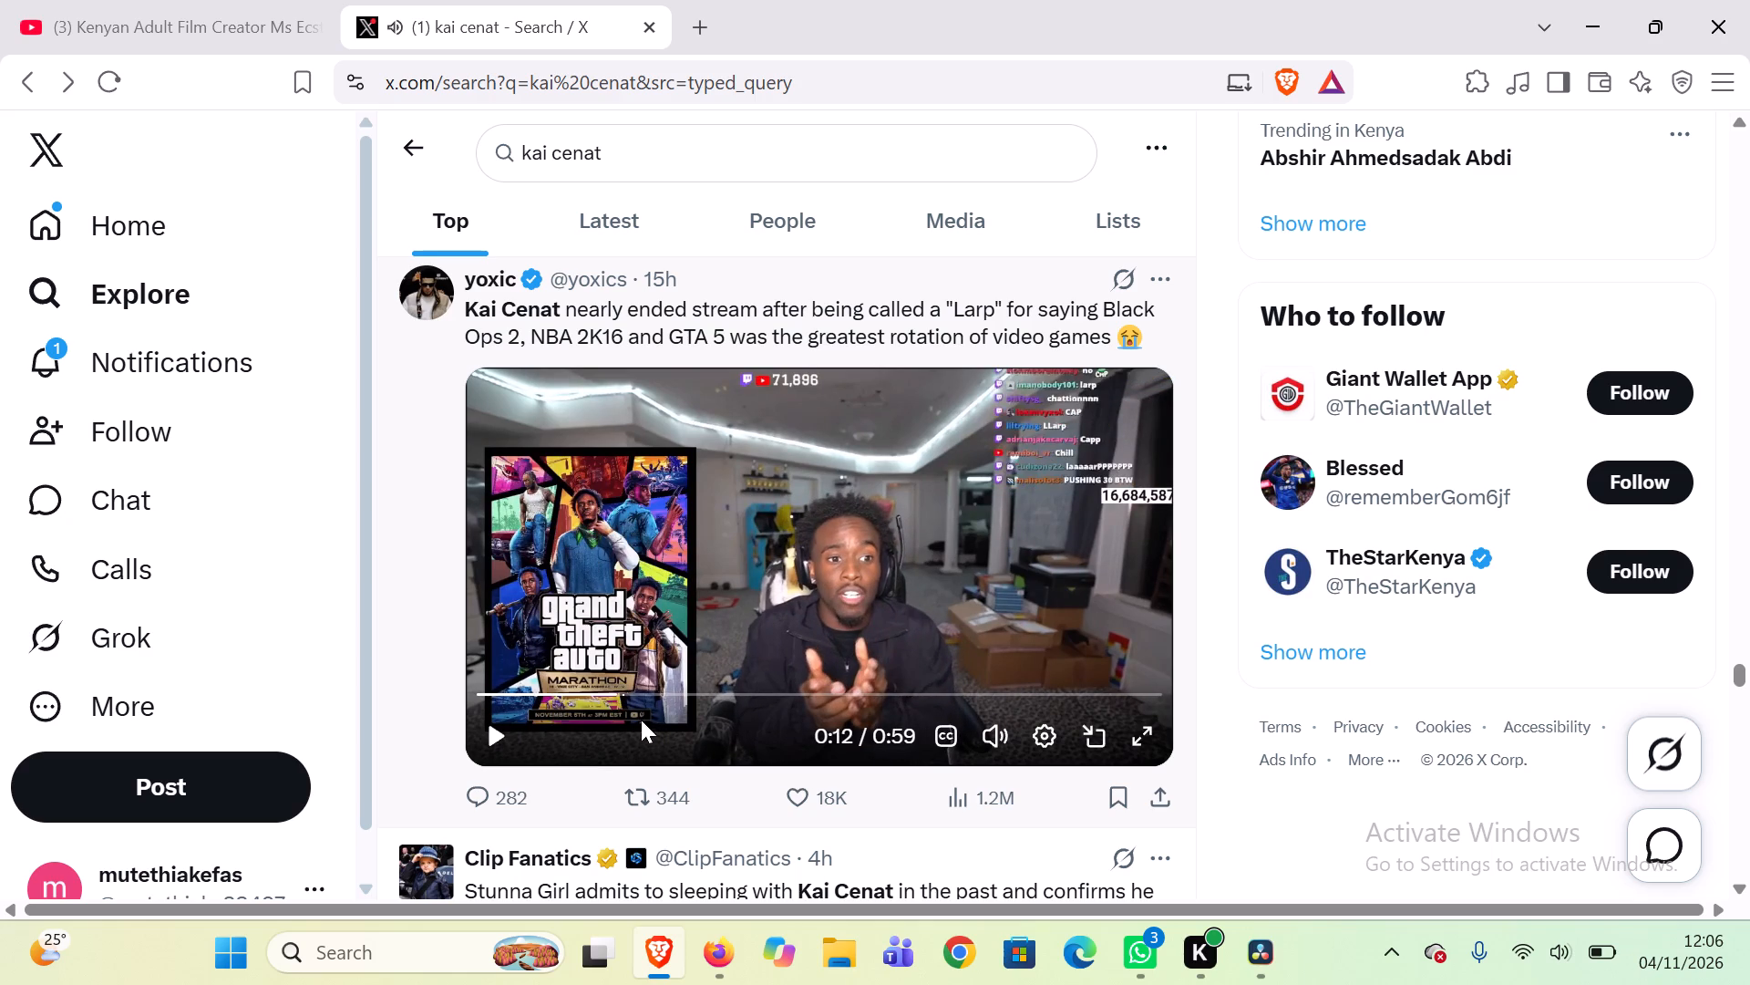
{"action": "left_click_drag", "start_coordinate": [620, 696], "coordinate": [606, 697]}
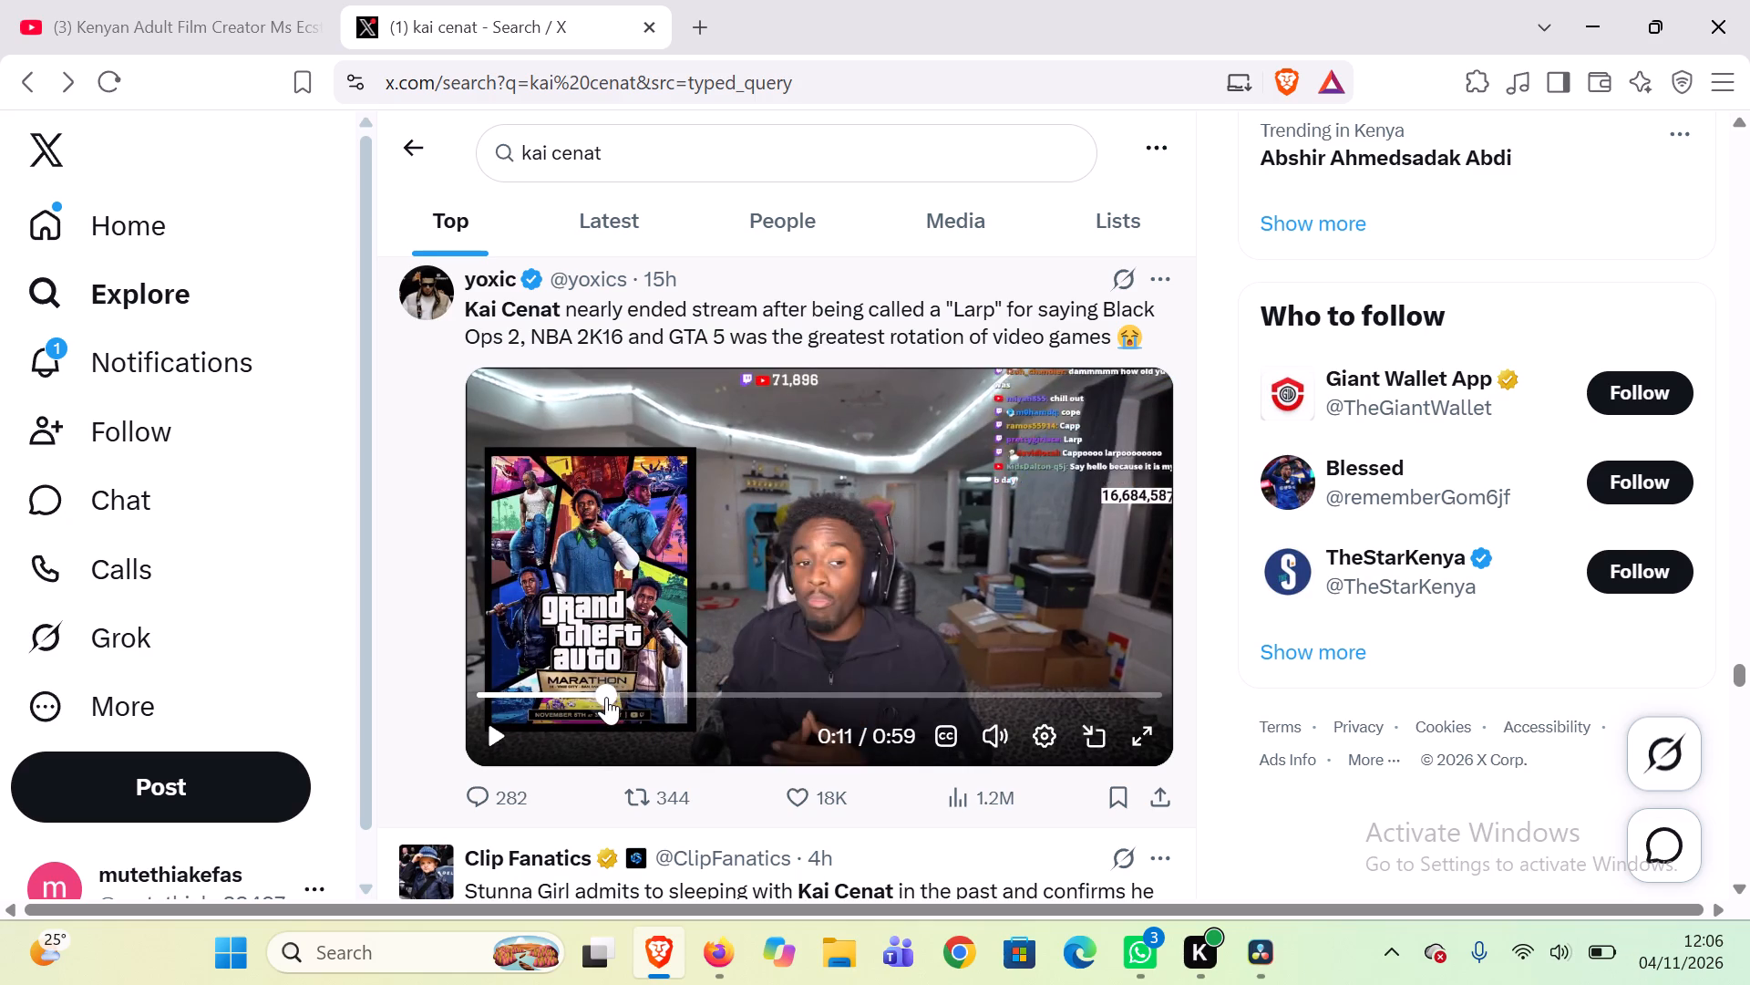
{"action": "key", "text": "shift+super+r"}
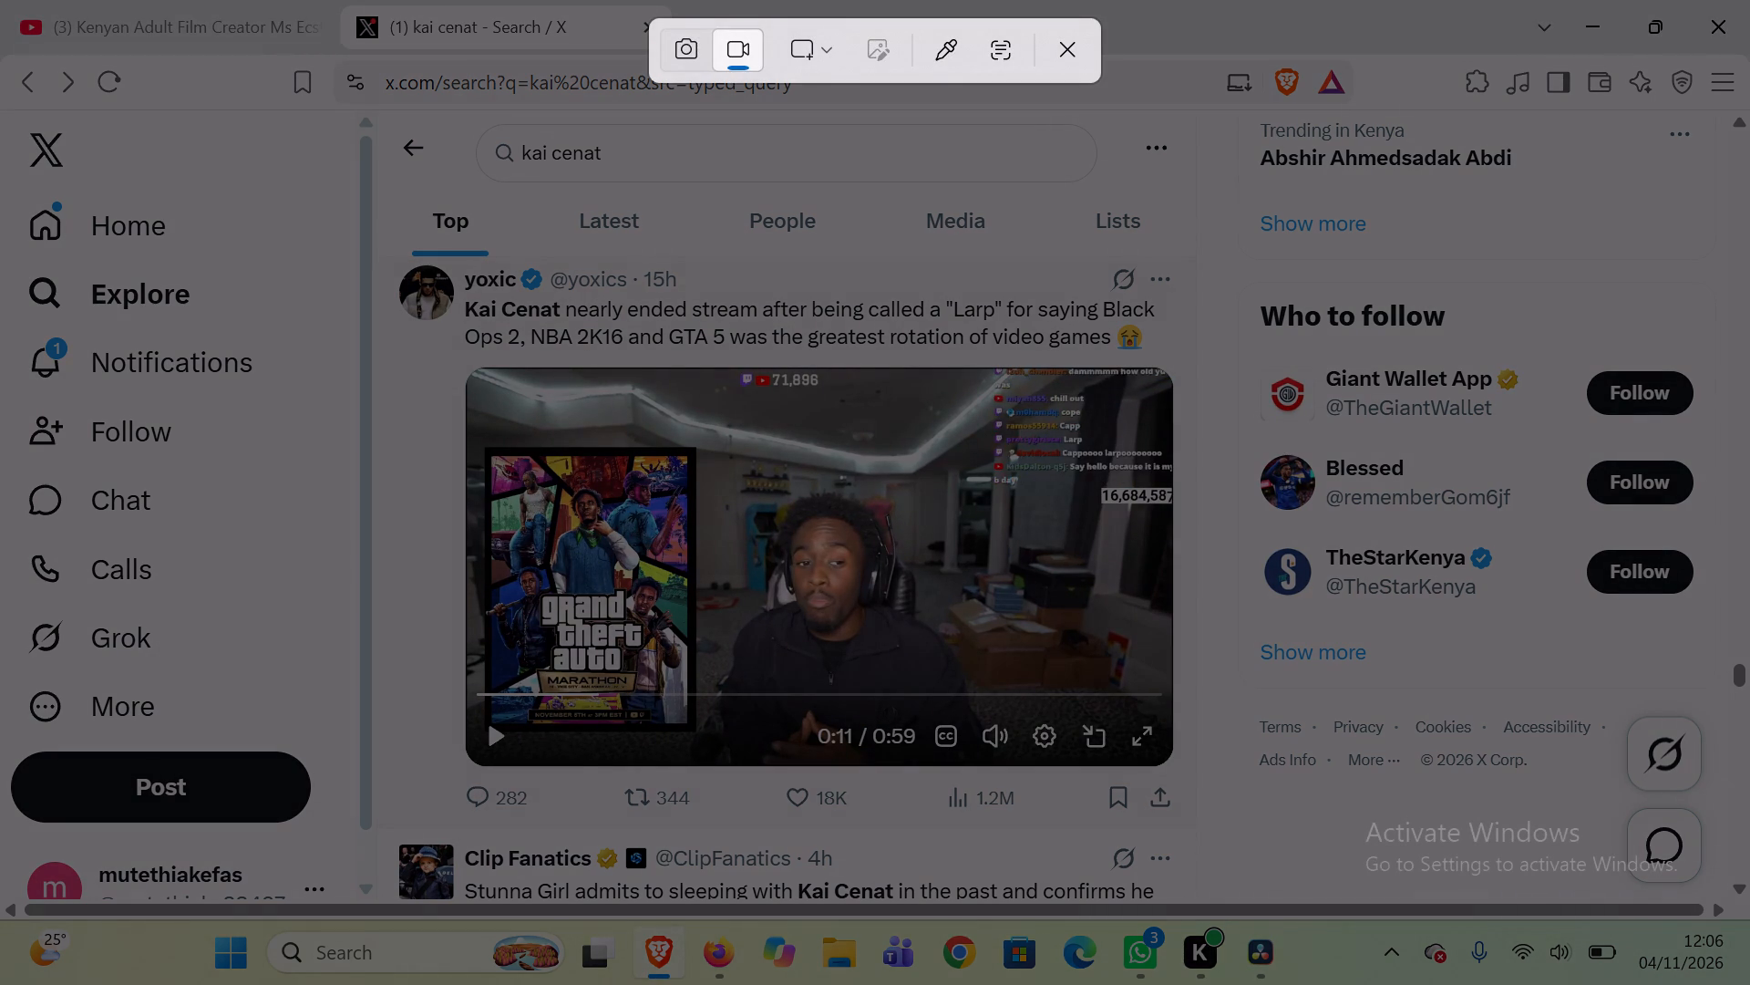
{"action": "left_click_drag", "start_coordinate": [474, 372], "coordinate": [1076, 685]}
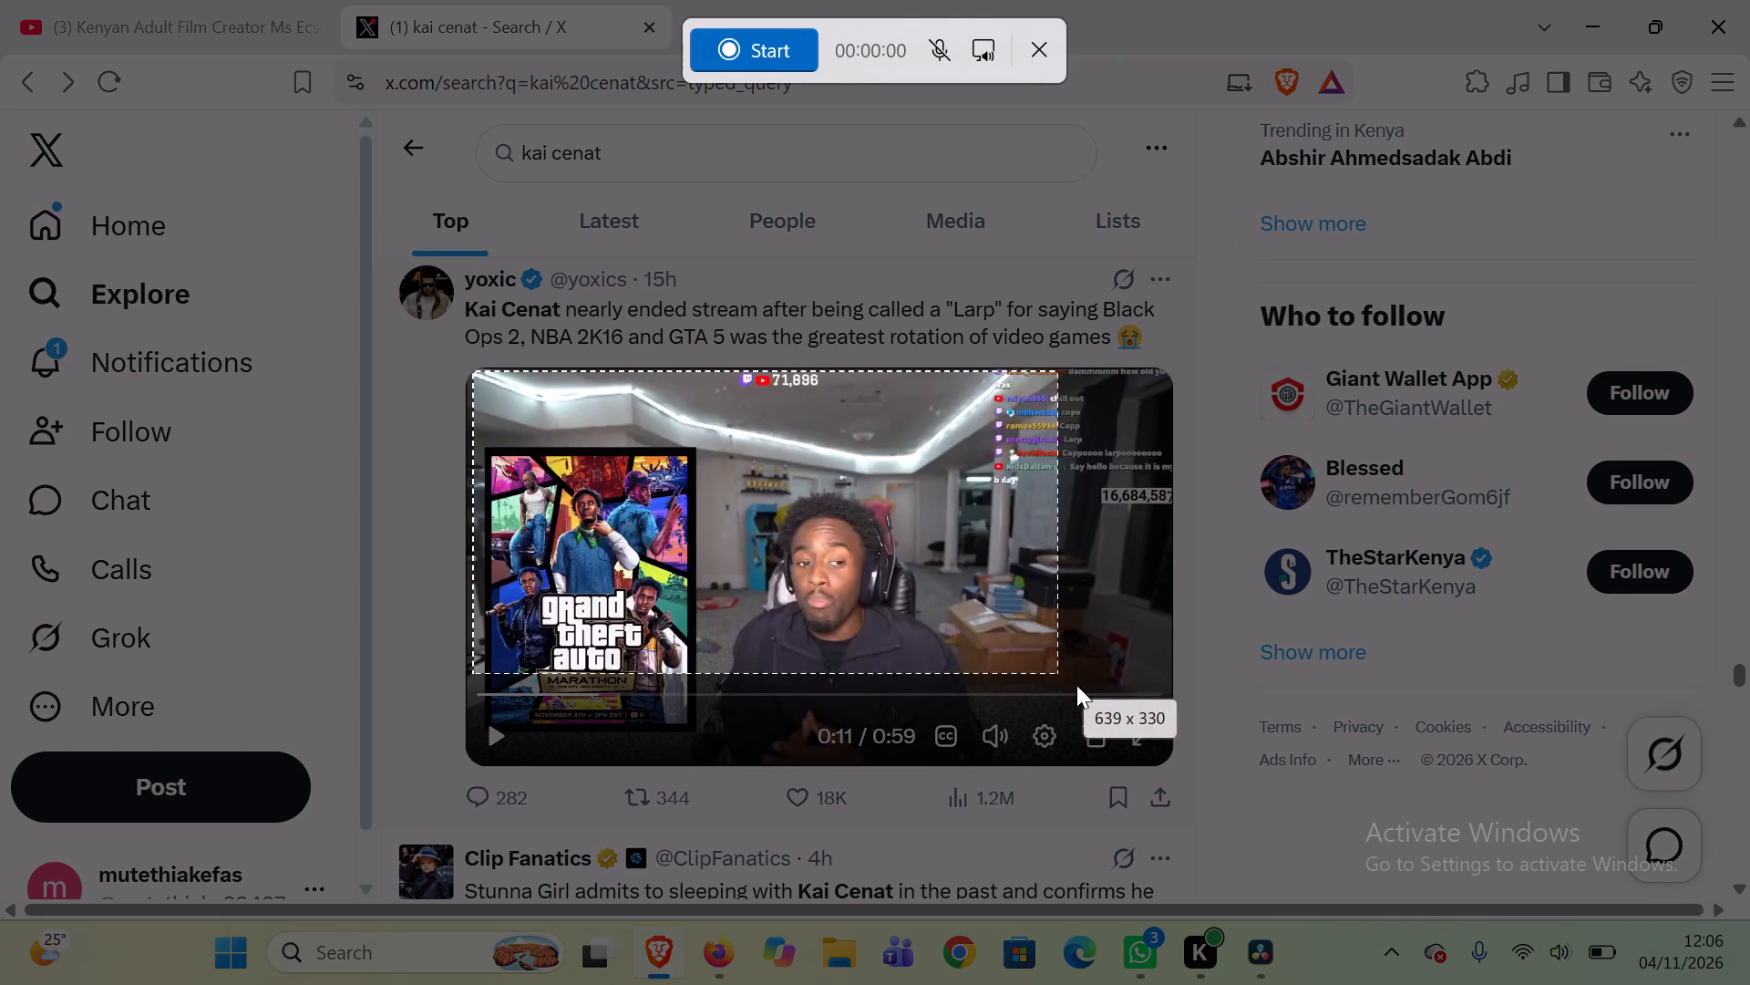
{"action": "left_click_drag", "start_coordinate": [1076, 685], "coordinate": [1166, 741]}
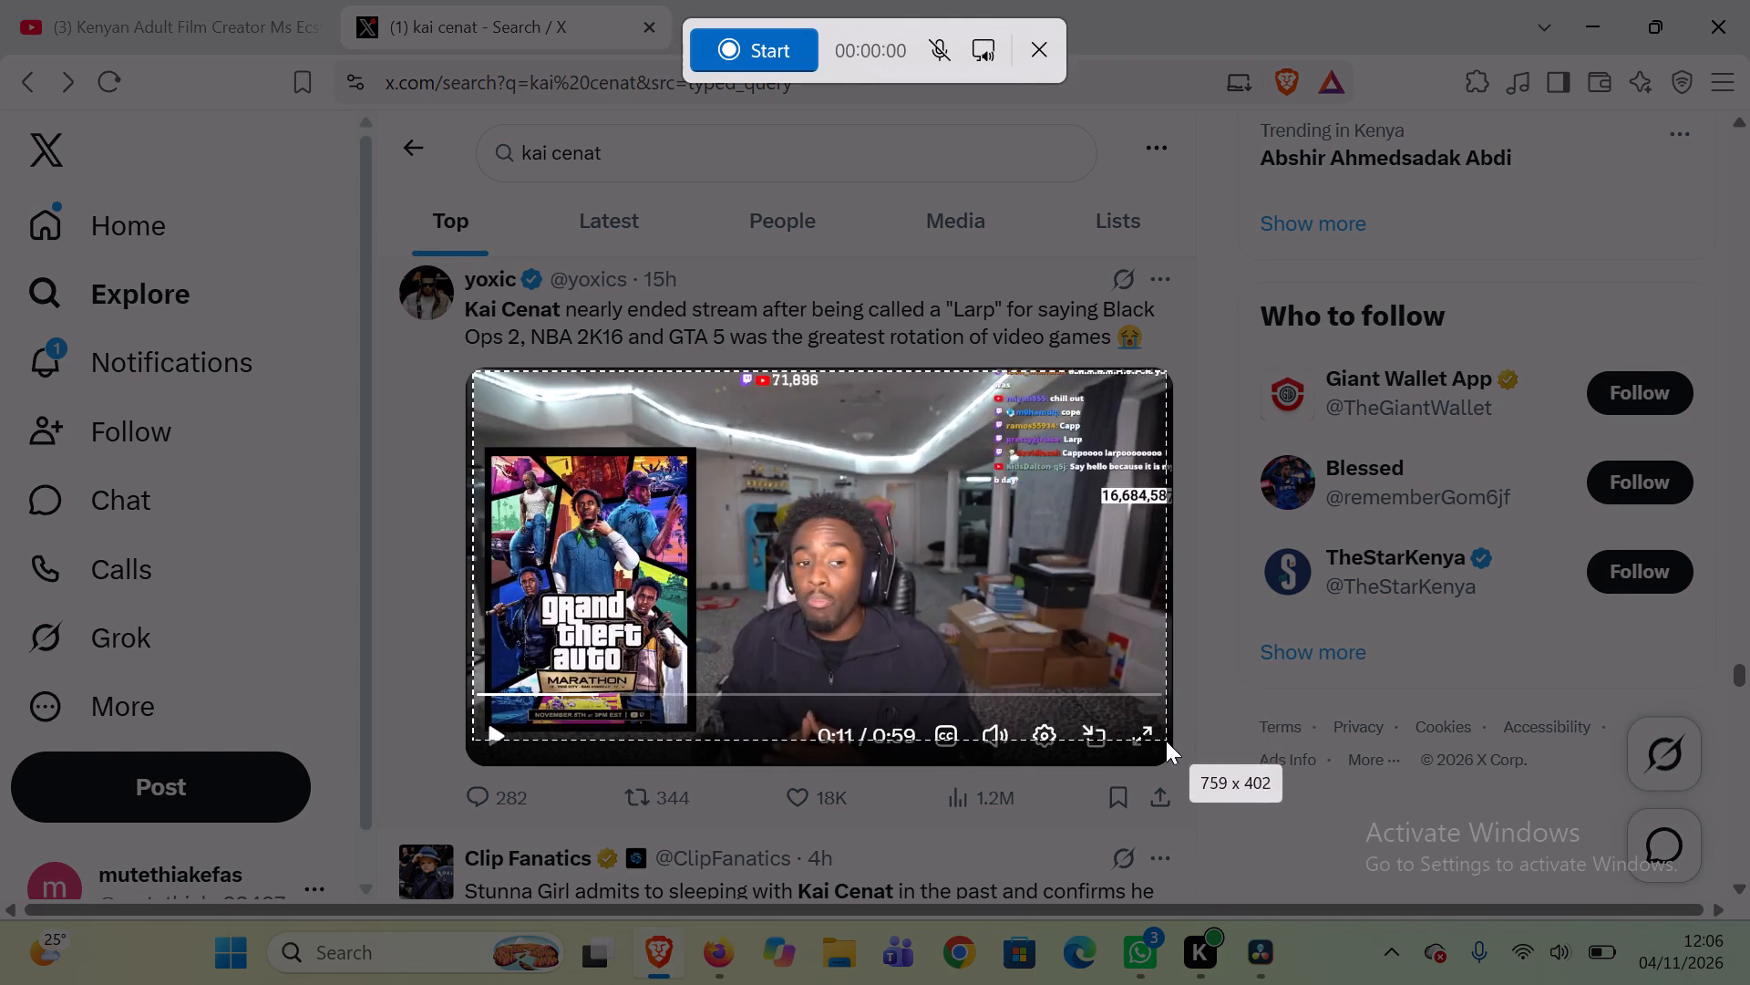
{"action": "left_click_drag", "start_coordinate": [1166, 741], "coordinate": [1158, 752]}
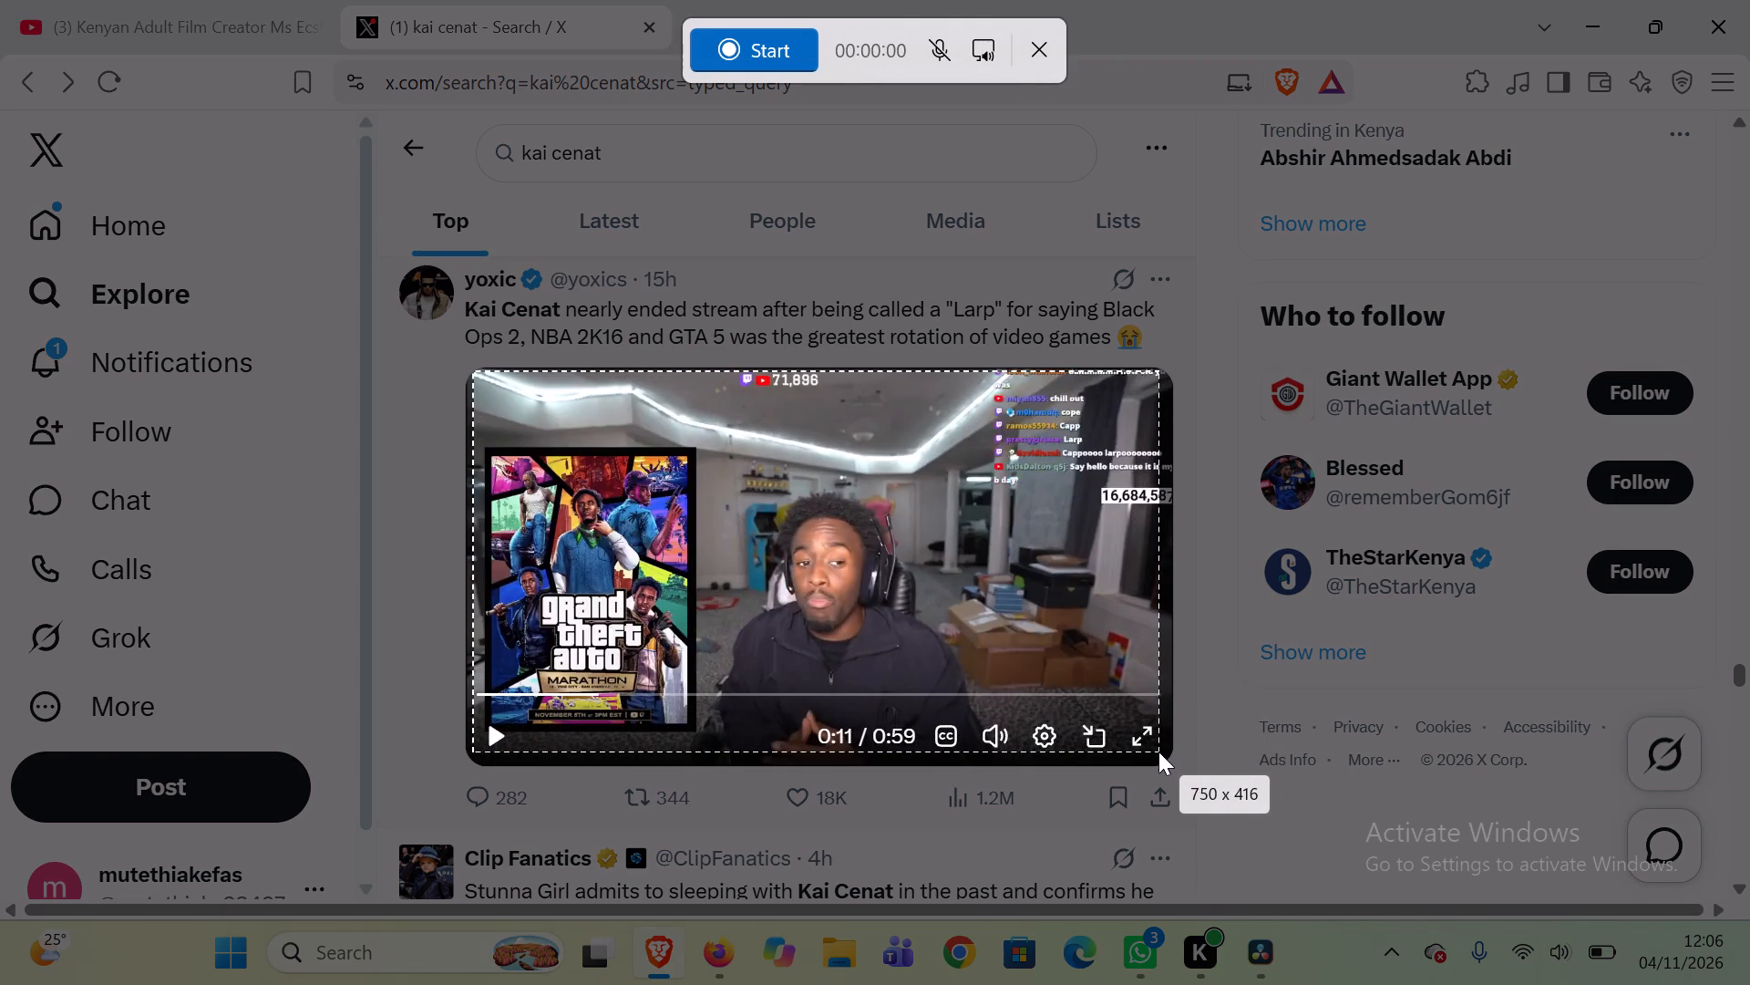
{"action": "left_click_drag", "start_coordinate": [1158, 752], "coordinate": [1166, 753]}
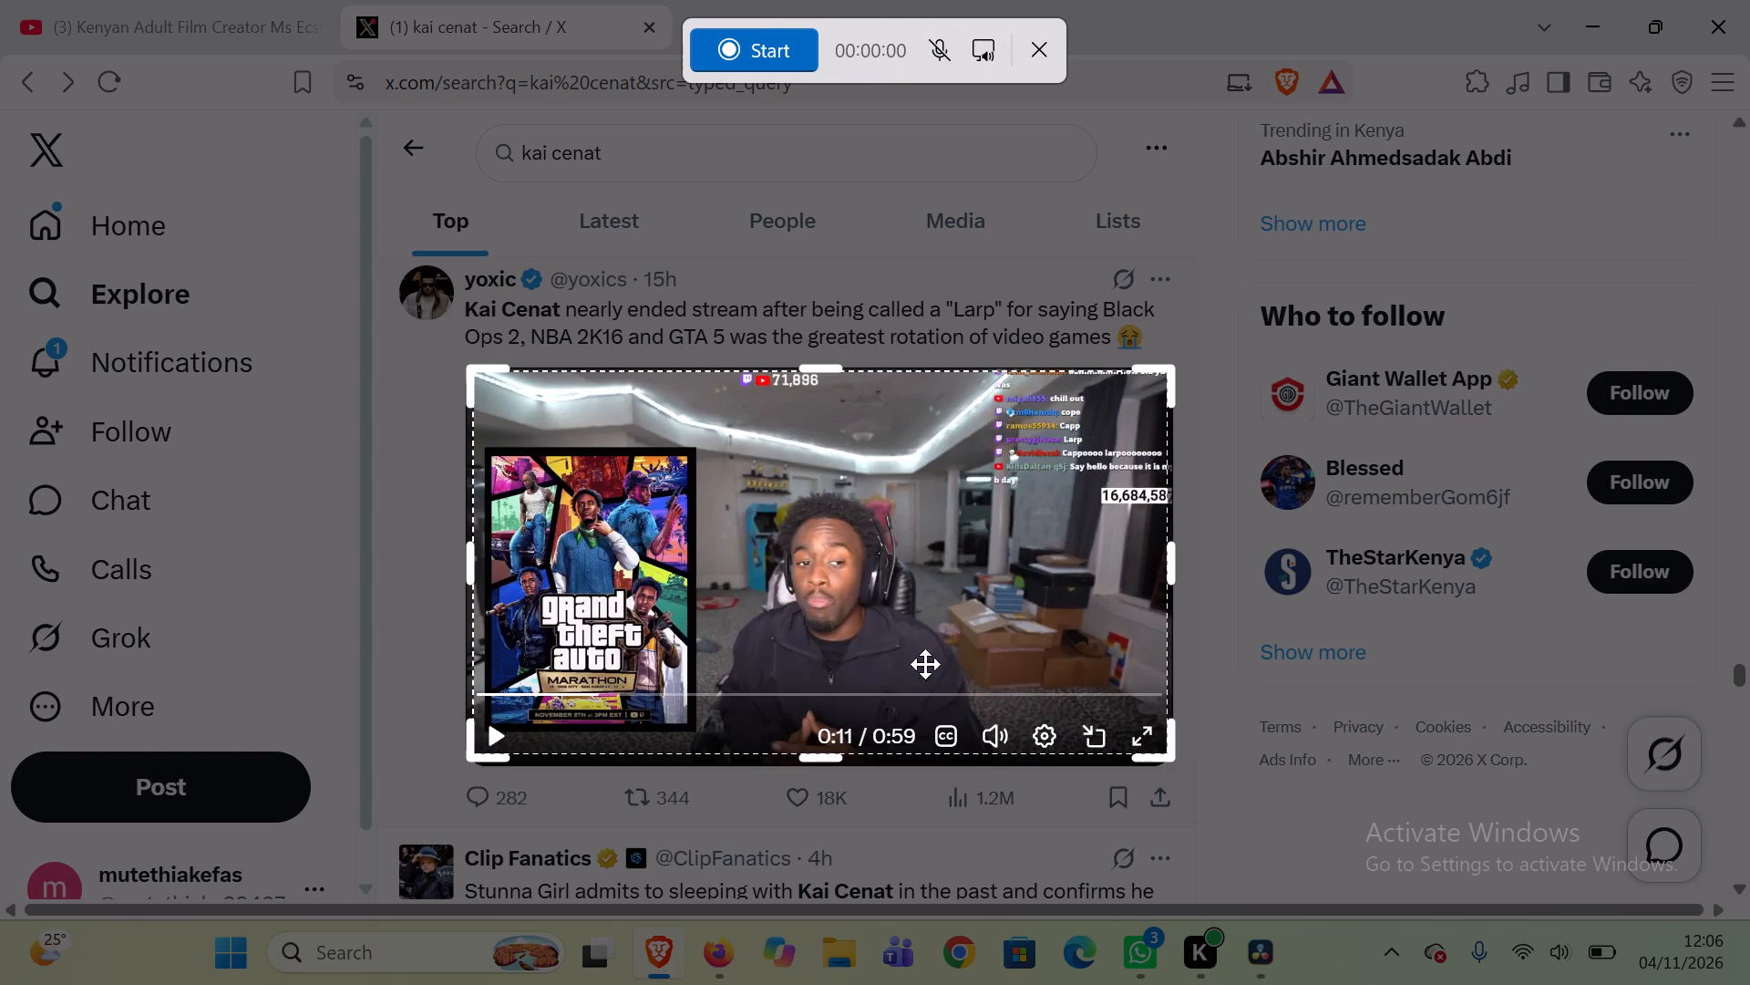
{"action": "left_click", "coordinate": [789, 55]}
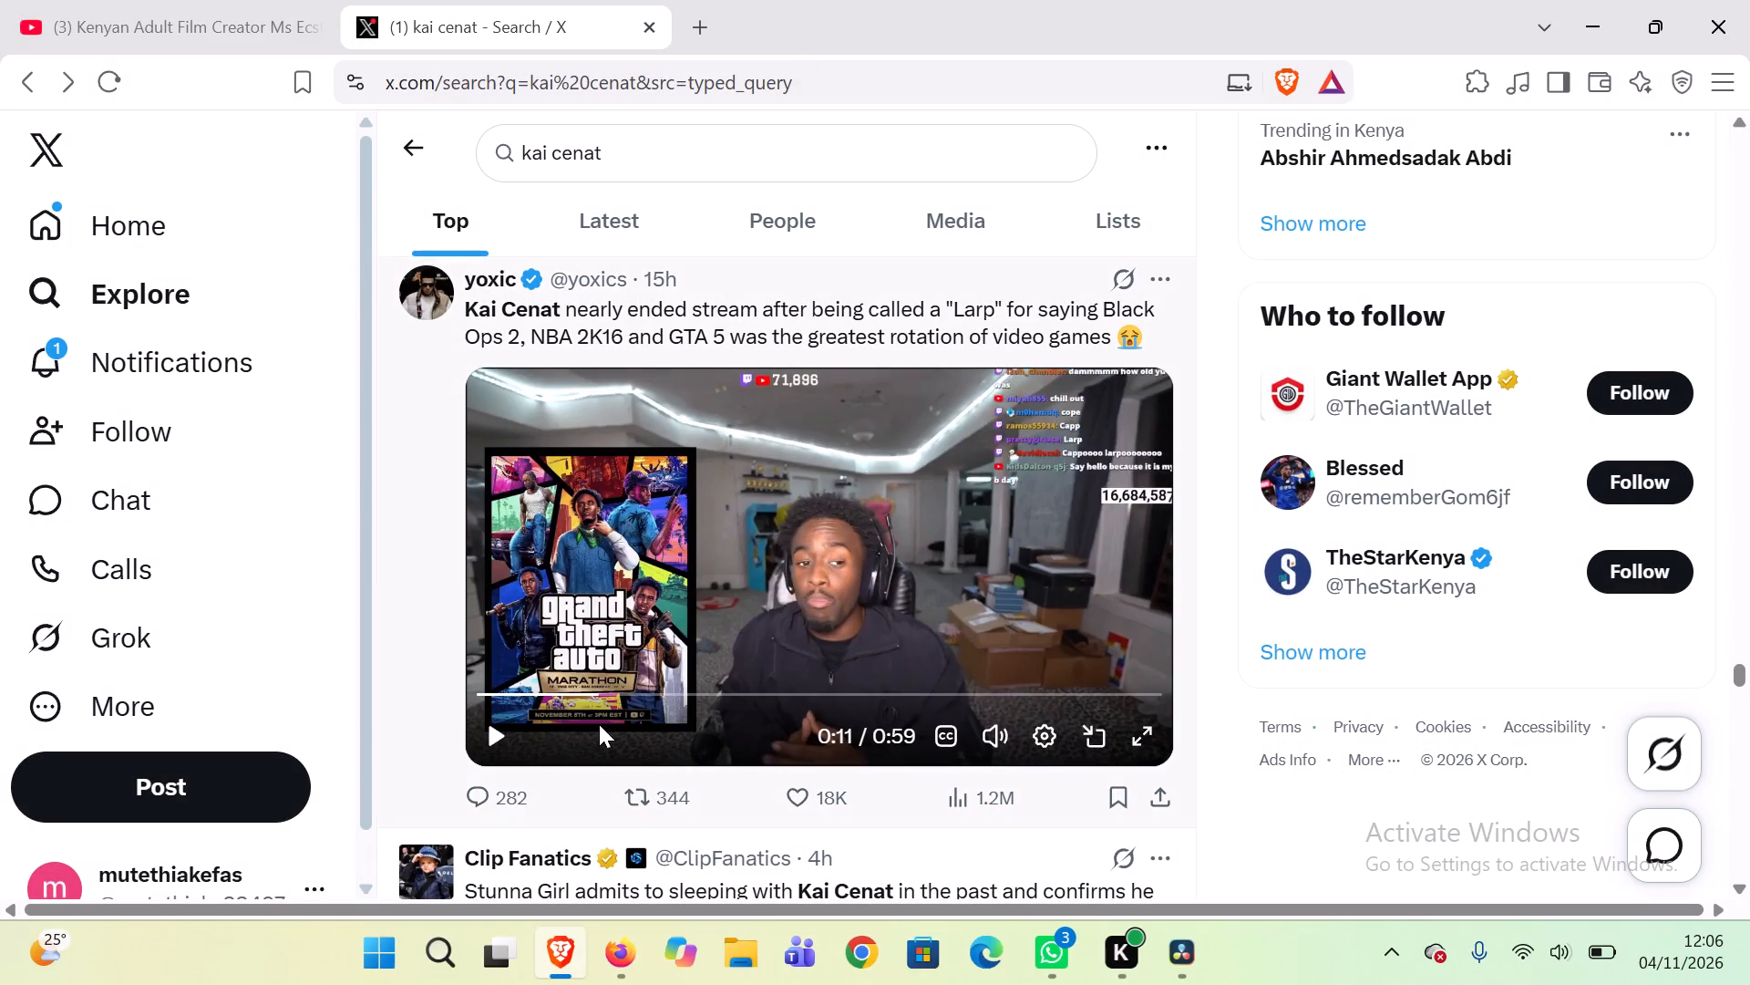
{"action": "left_click", "coordinate": [494, 733]}
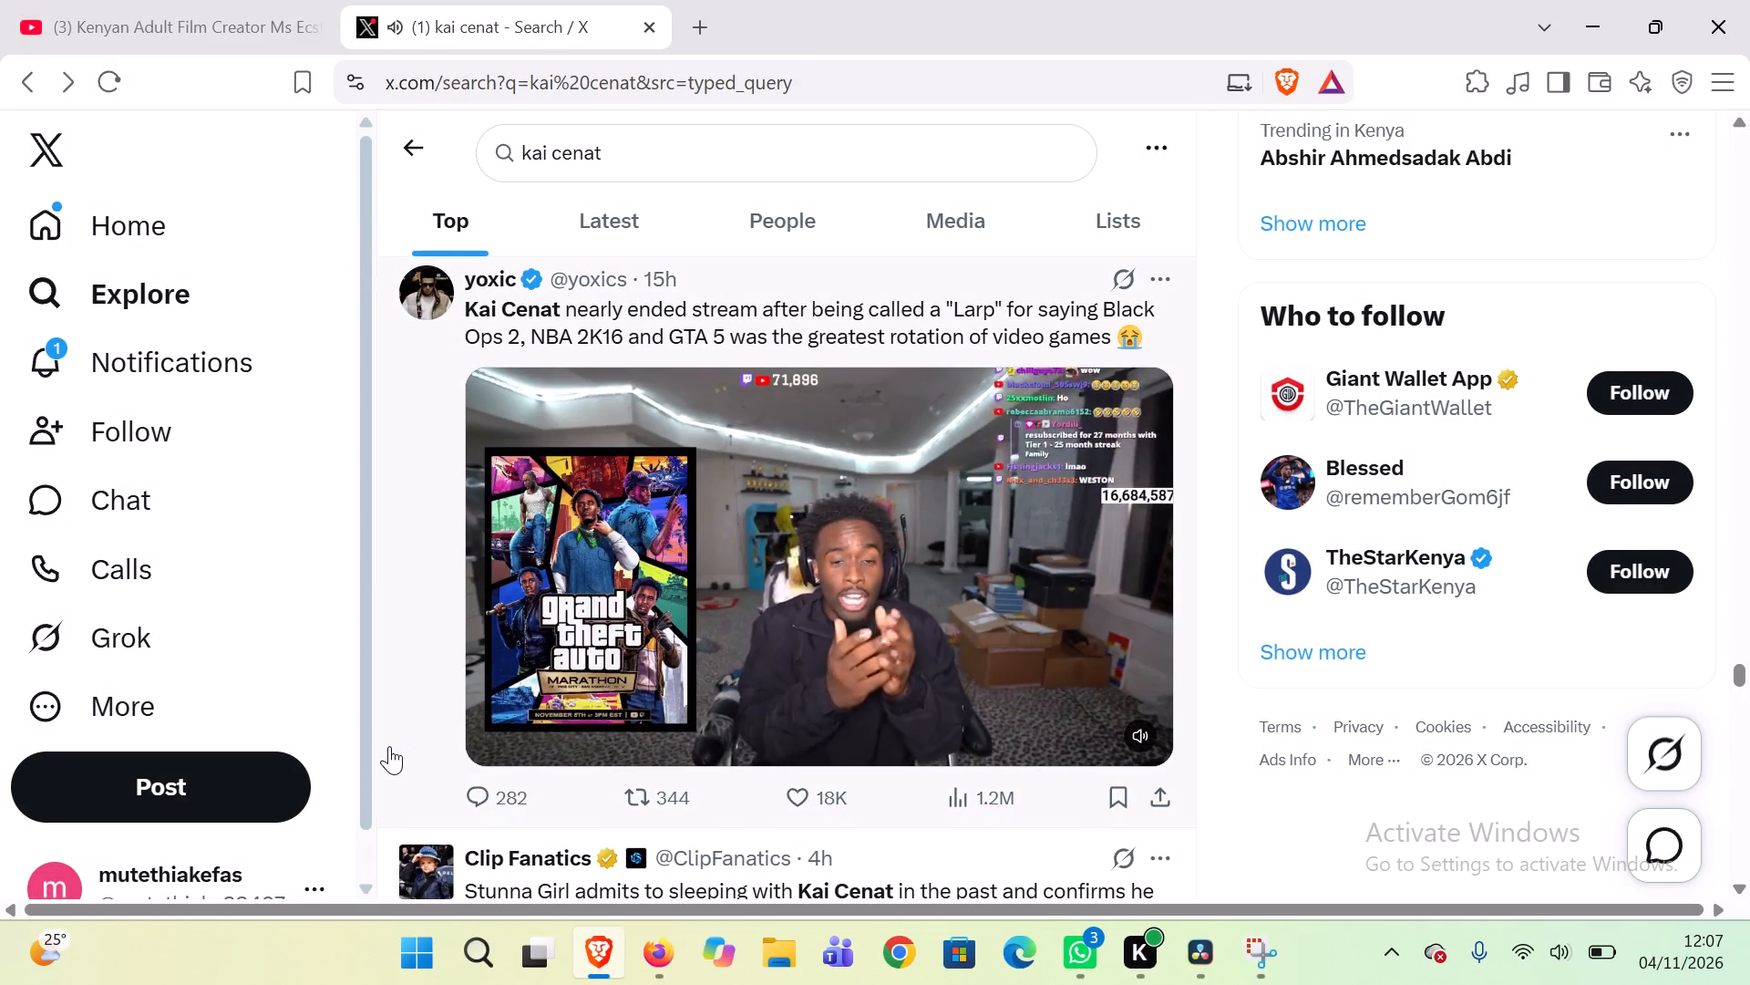